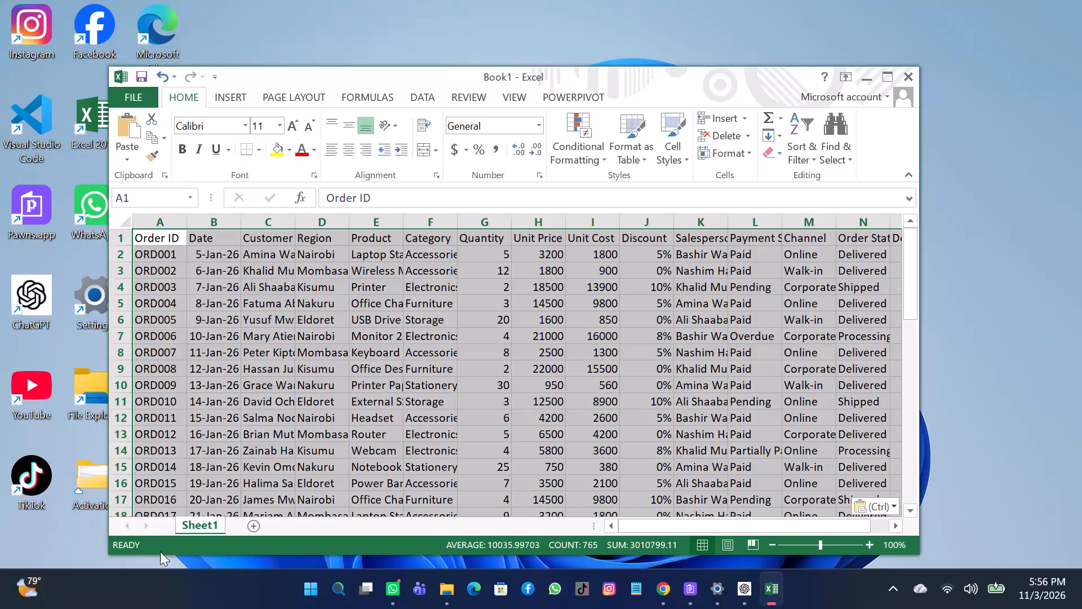
Minimize the Book1 order workbook and launch Kuro from the desktop.
{"action": "left_click", "coordinate": [863, 78]}
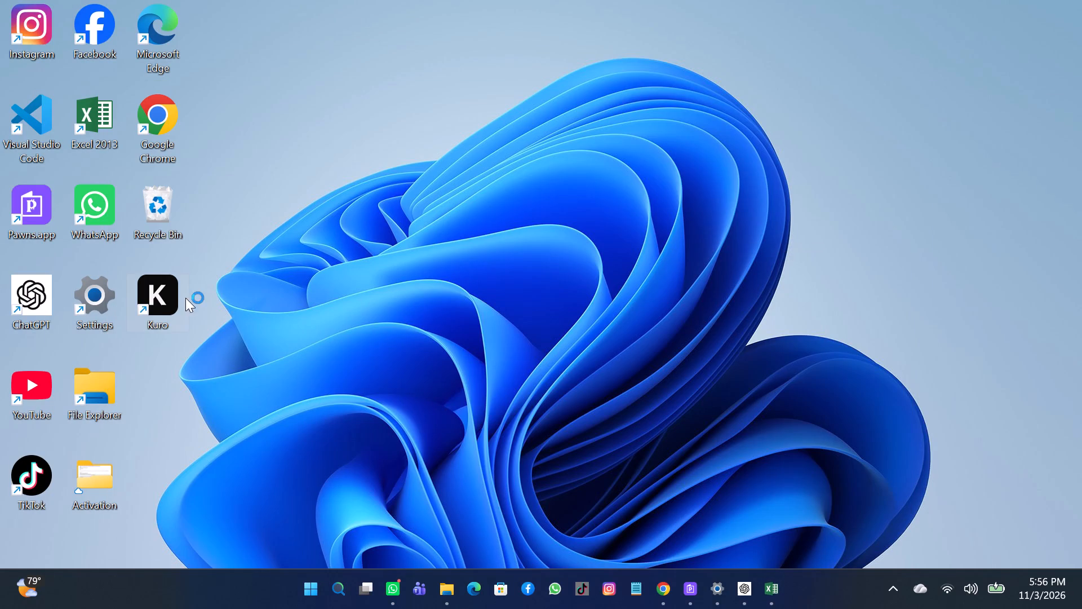
{"action": "double_click", "coordinate": [160, 289]}
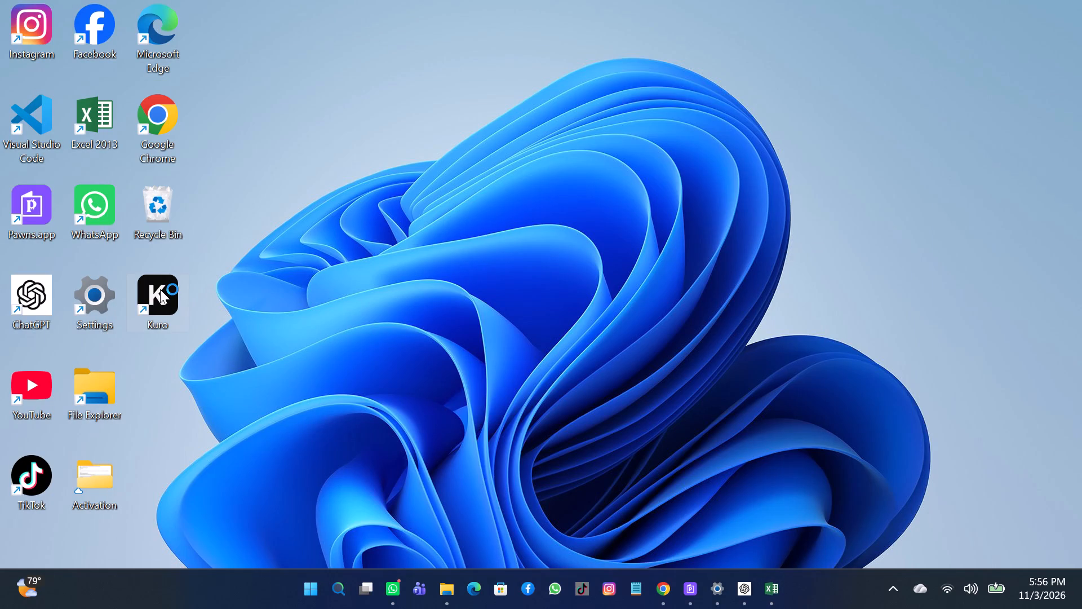
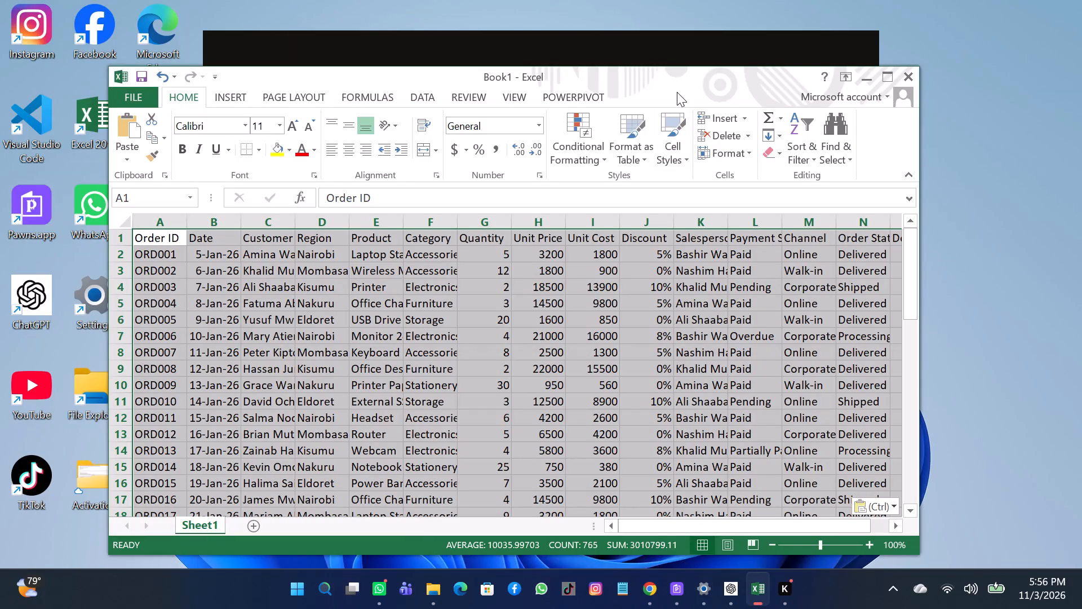
Maximize the Book1 order workbook window so it fills the screen.
{"action": "double_click", "coordinate": [677, 92]}
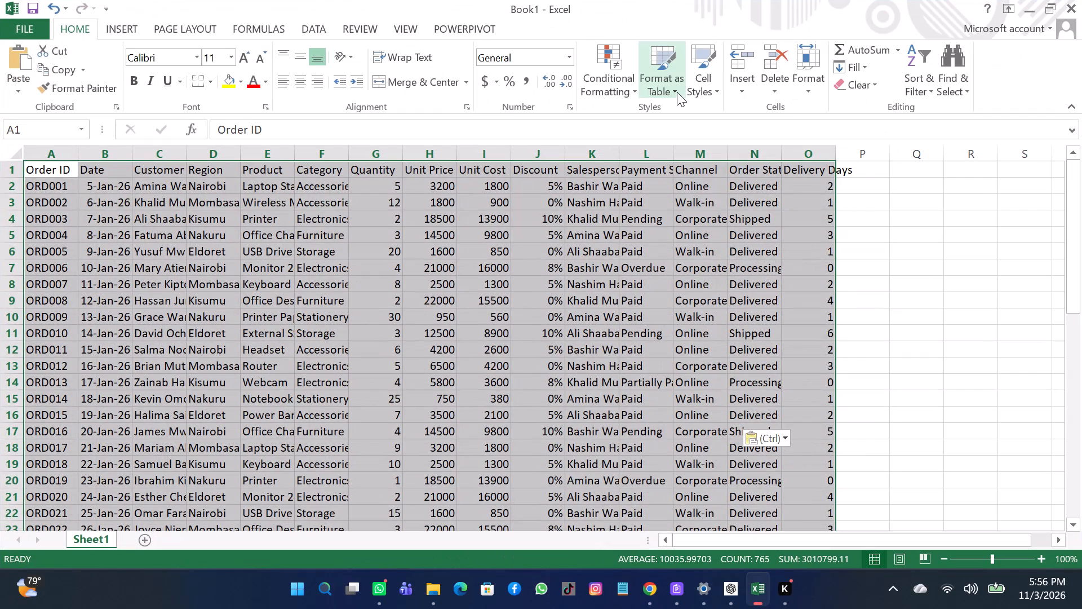
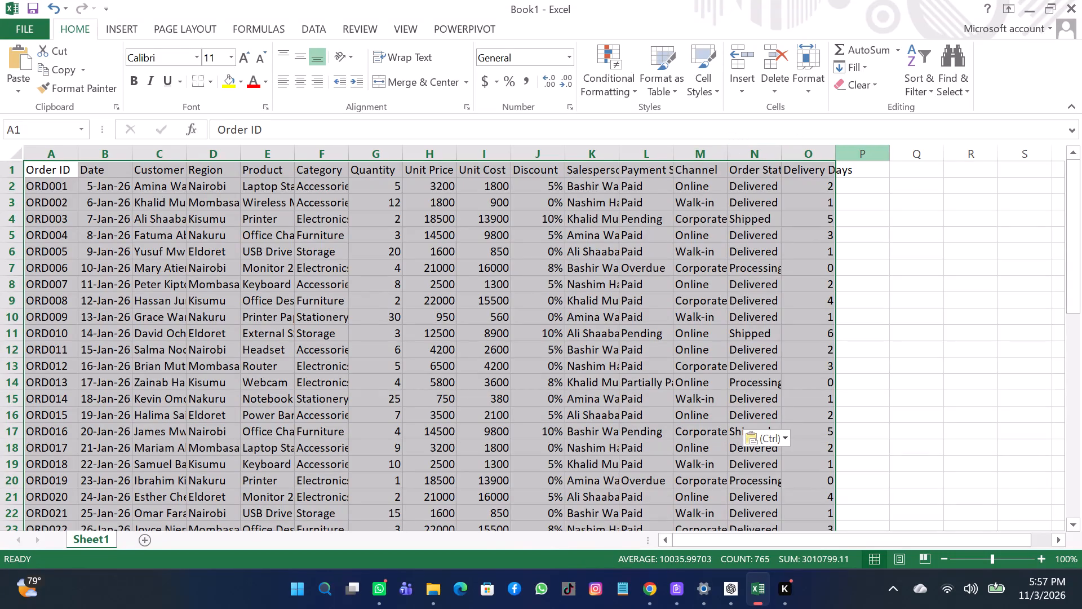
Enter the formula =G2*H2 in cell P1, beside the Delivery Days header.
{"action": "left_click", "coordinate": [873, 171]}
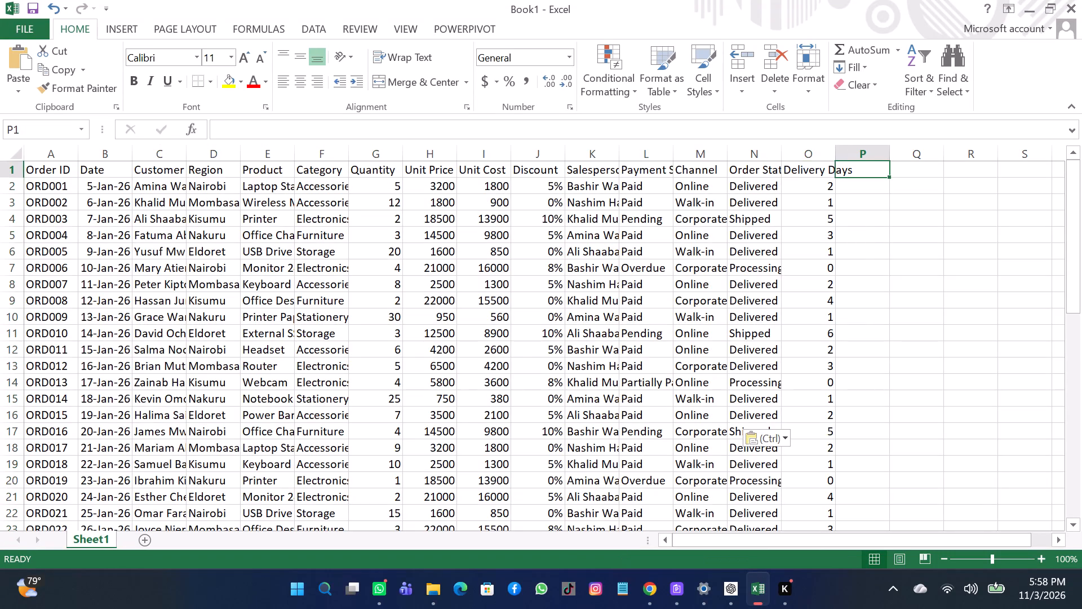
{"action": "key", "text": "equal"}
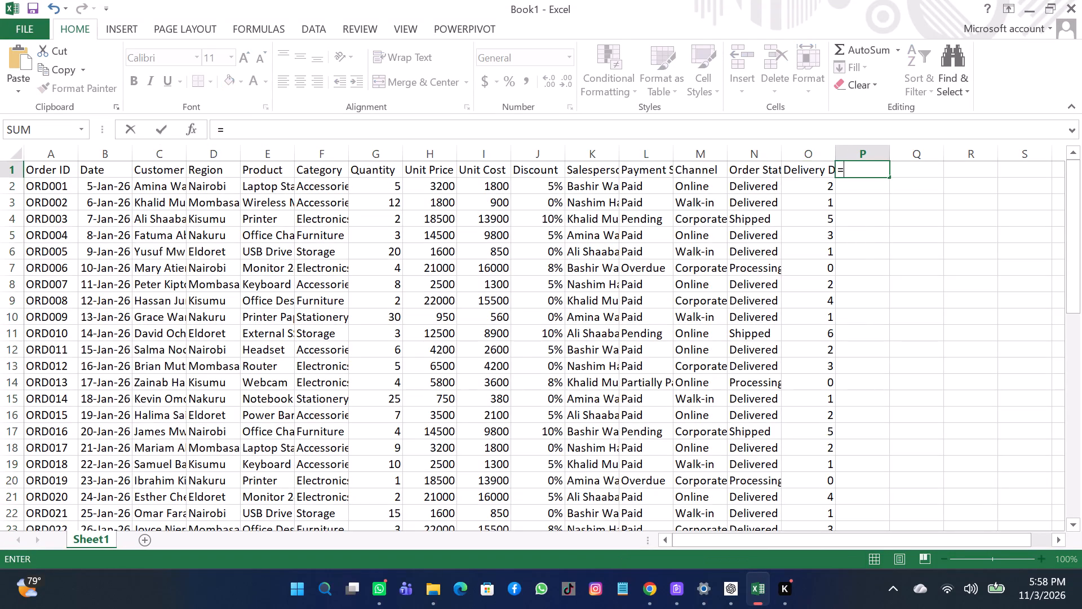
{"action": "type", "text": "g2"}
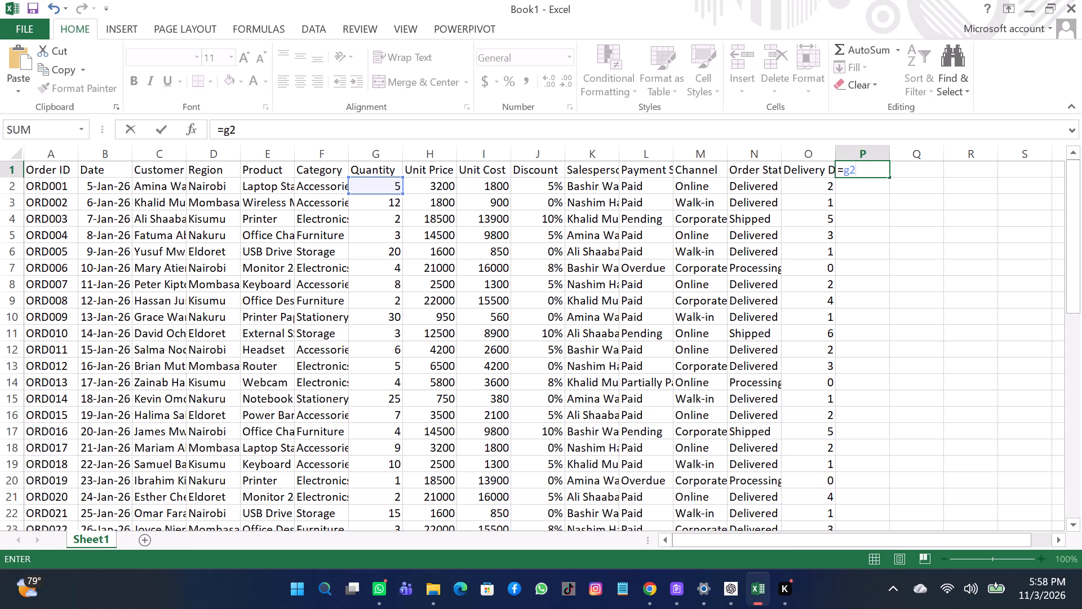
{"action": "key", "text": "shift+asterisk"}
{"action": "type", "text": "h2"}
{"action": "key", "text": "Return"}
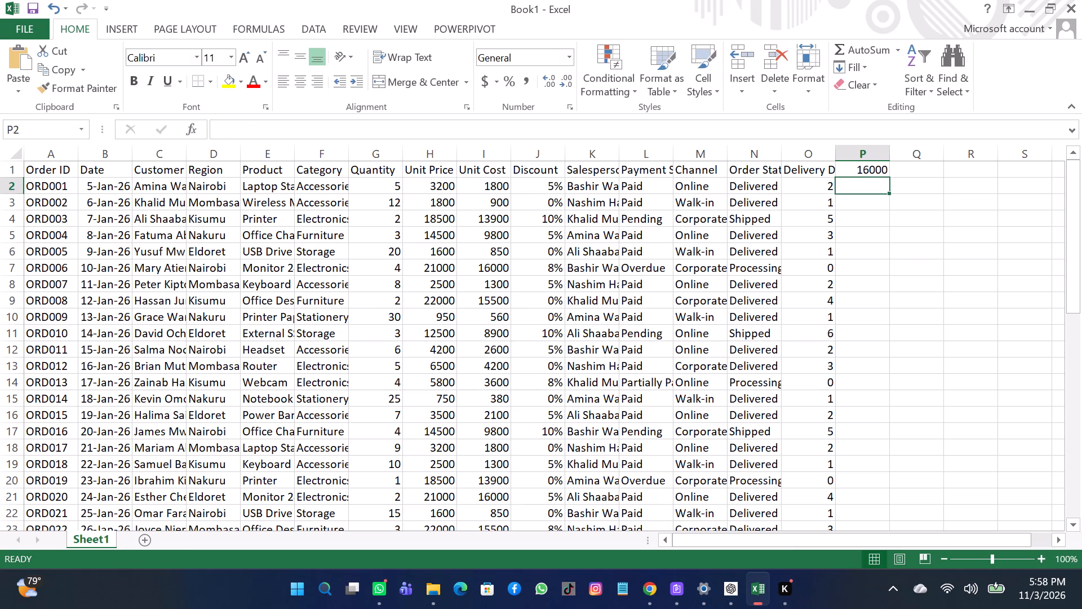
Replace the contents of cell P1 with the column heading "Gross Sales".
{"action": "left_click", "coordinate": [861, 170]}
{"action": "scroll", "coordinate": [861, 170], "scroll_direction": "up", "scroll_amount": 1}
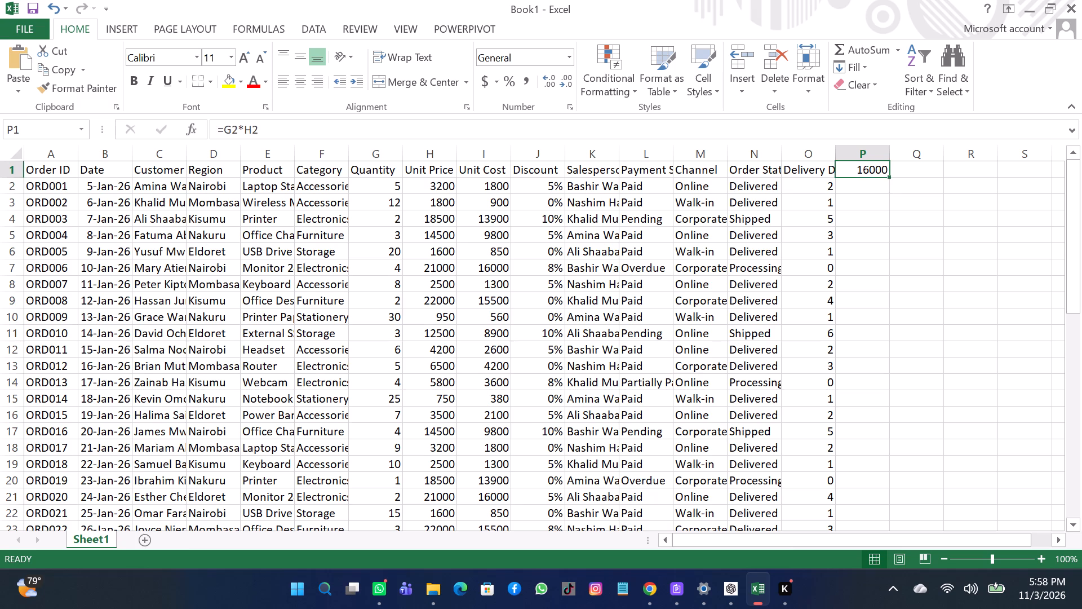
{"action": "scroll", "coordinate": [861, 170], "scroll_direction": "up", "scroll_amount": 1}
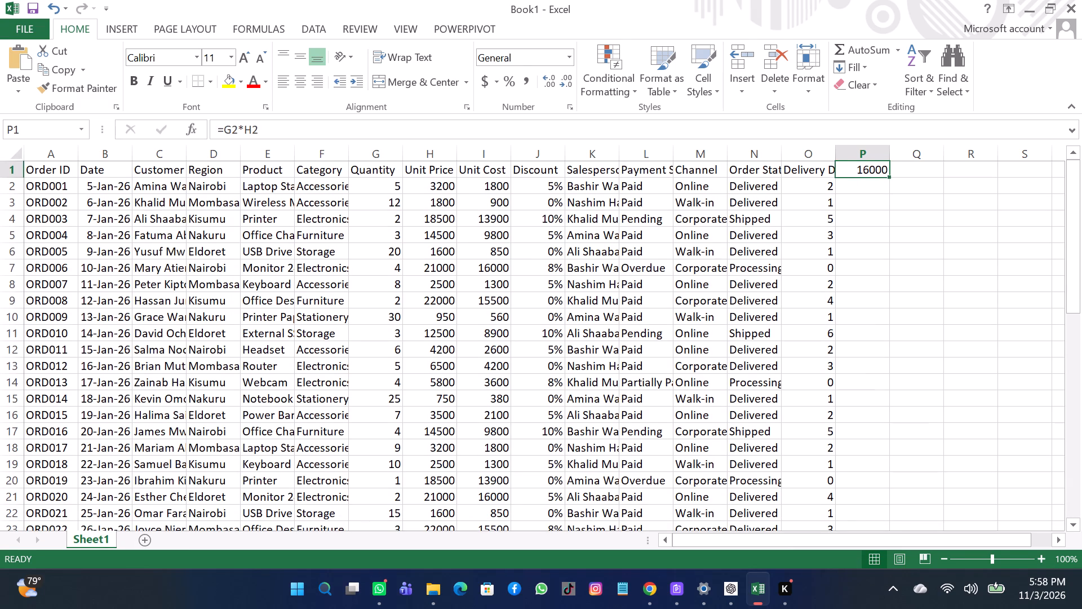
{"action": "key", "text": "BackSpace"}
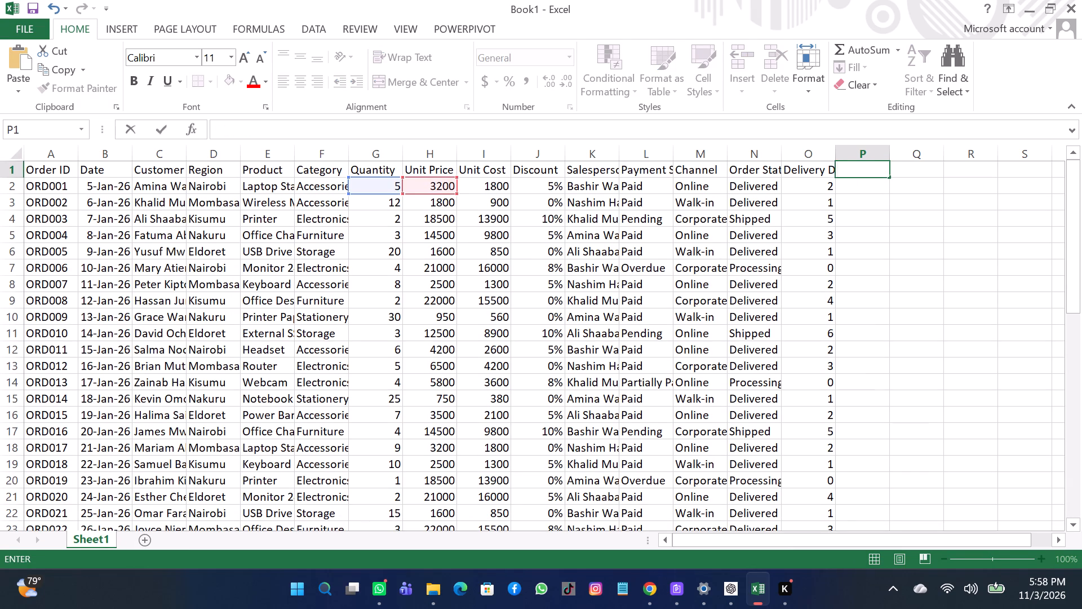
{"action": "key", "text": "g"}
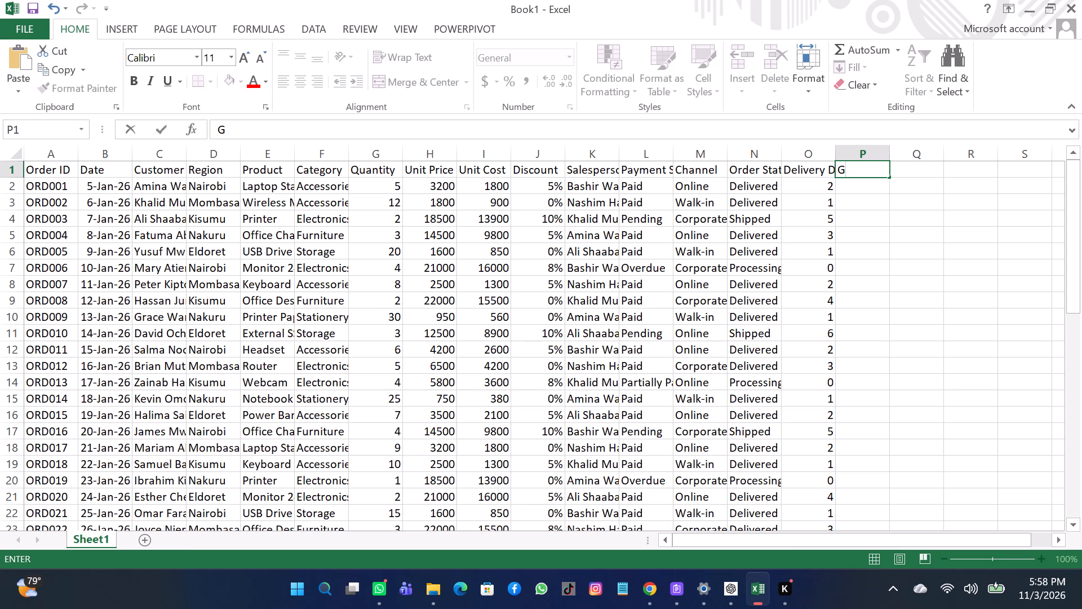
{"action": "key", "text": "r"}
{"action": "type", "text": "oss"}
{"action": "key", "text": "space"}
{"action": "key", "text": "s"}
{"action": "type", "text": "ales"}
{"action": "key", "text": "Return"}
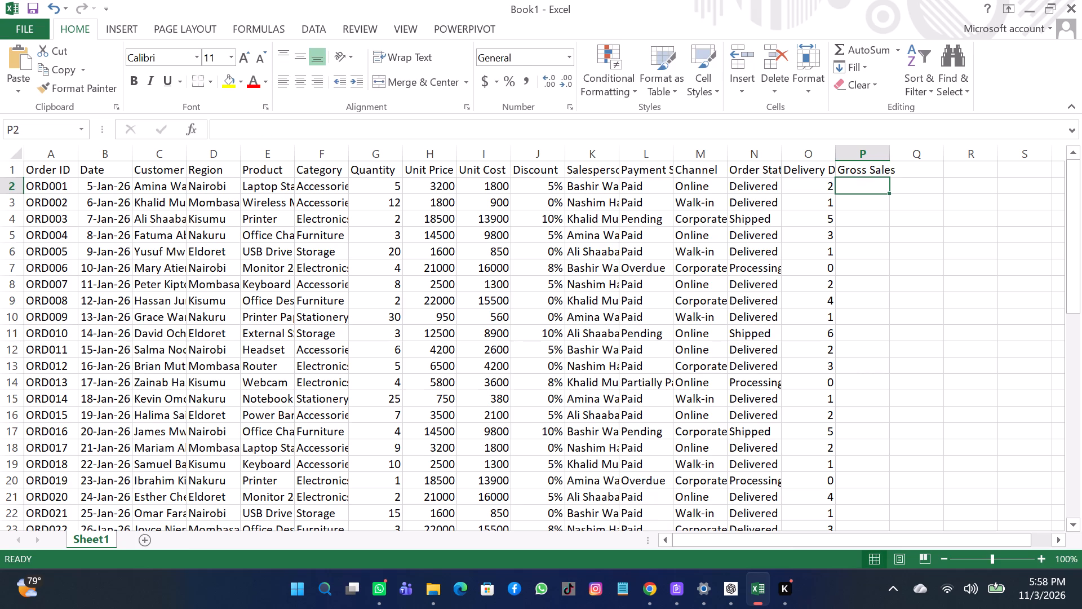
Calculate Gross Sales in cell P2 with =G2*H2 and fill the formula down through all order rows.
{"action": "key", "text": "equal"}
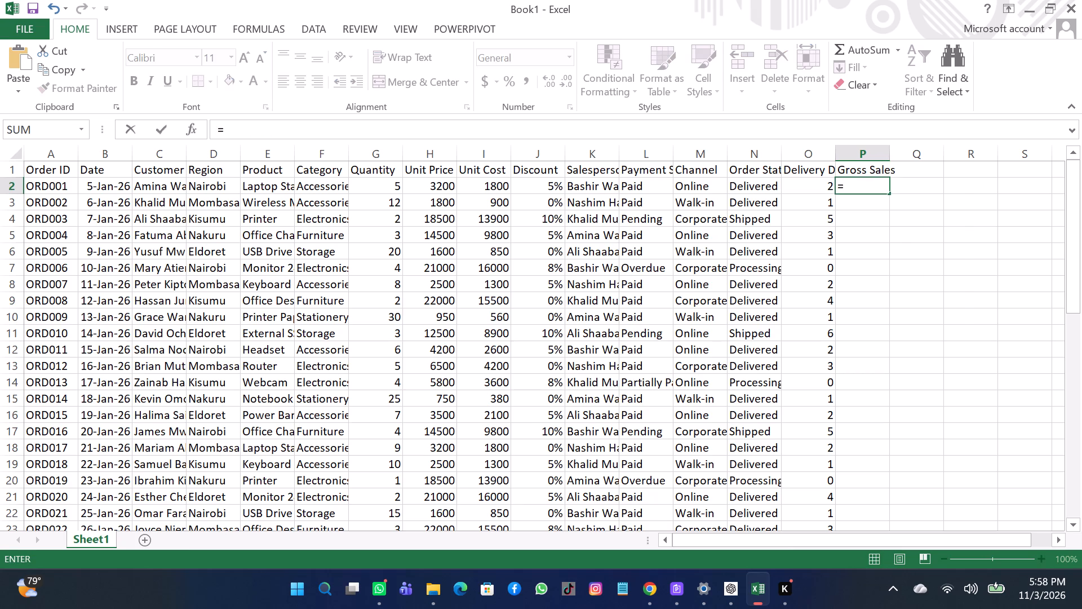
{"action": "type", "text": "G2"}
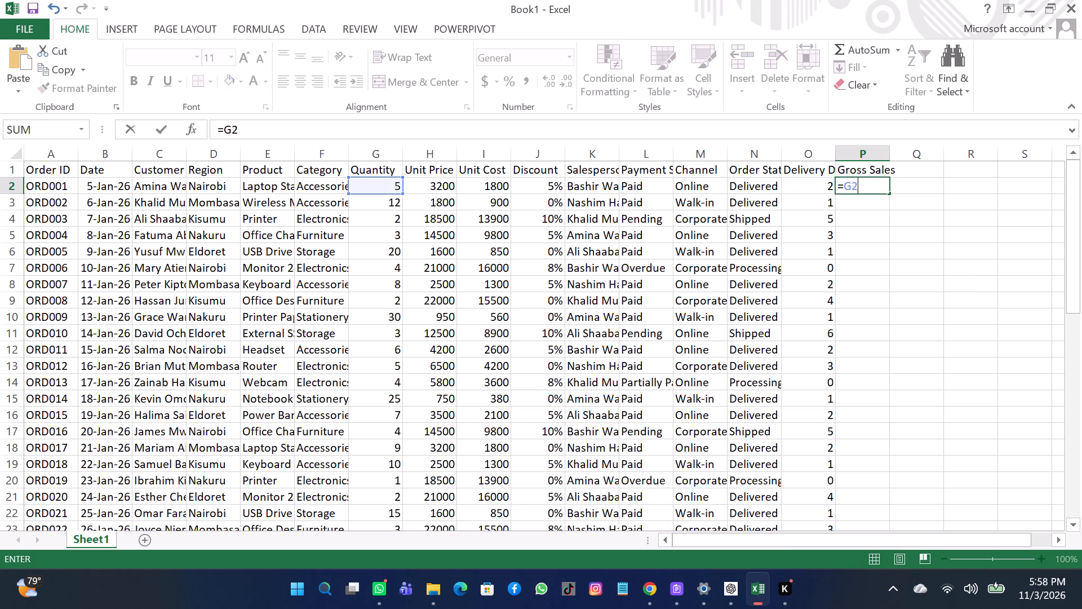
{"action": "key", "text": "shift+asterisk"}
{"action": "type", "text": "H2"}
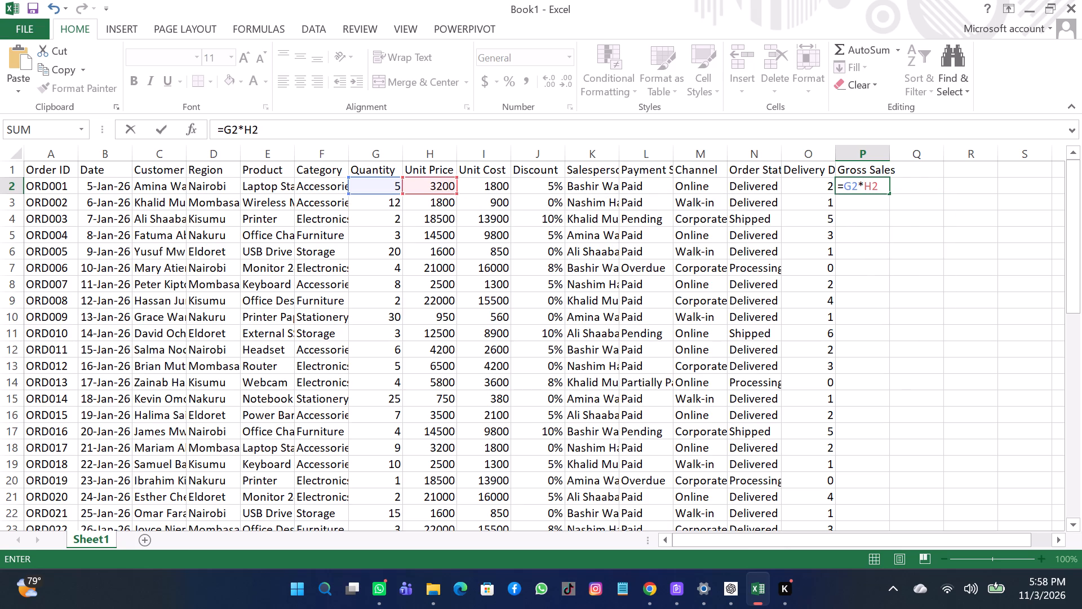
{"action": "key", "text": "Return"}
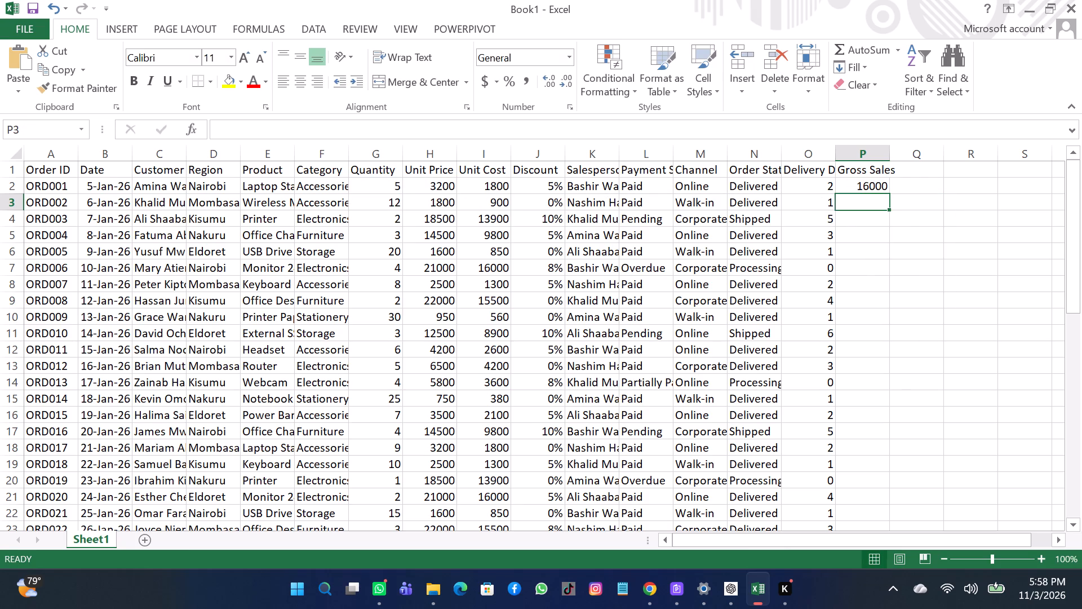
{"action": "left_click", "coordinate": [854, 186]}
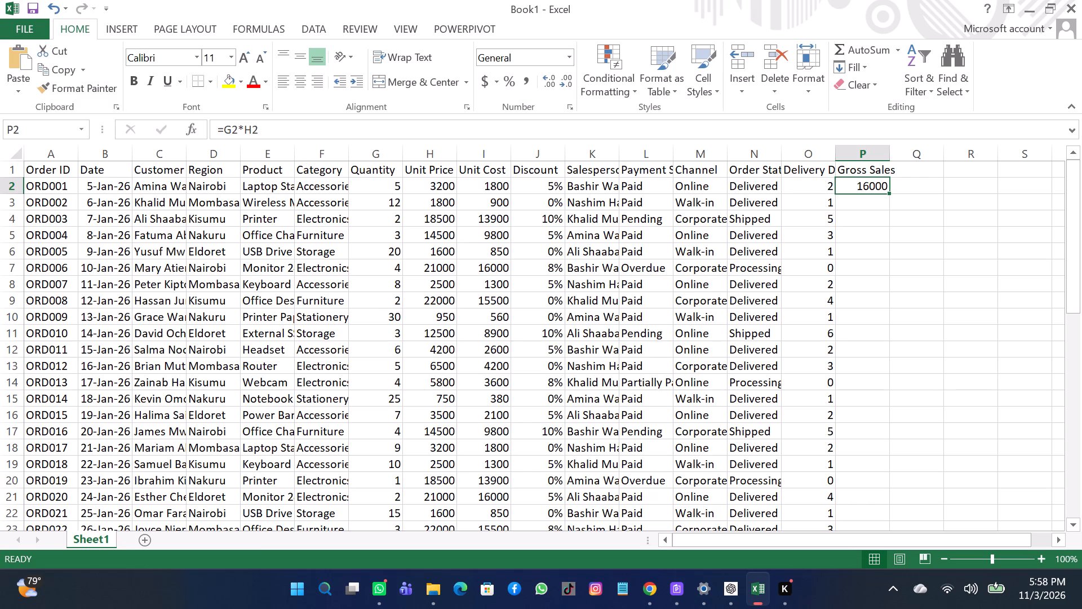
{"action": "double_click", "coordinate": [891, 193]}
Convert the order data range A1:P51 into a table with headers.
{"action": "left_click", "coordinate": [543, 249]}
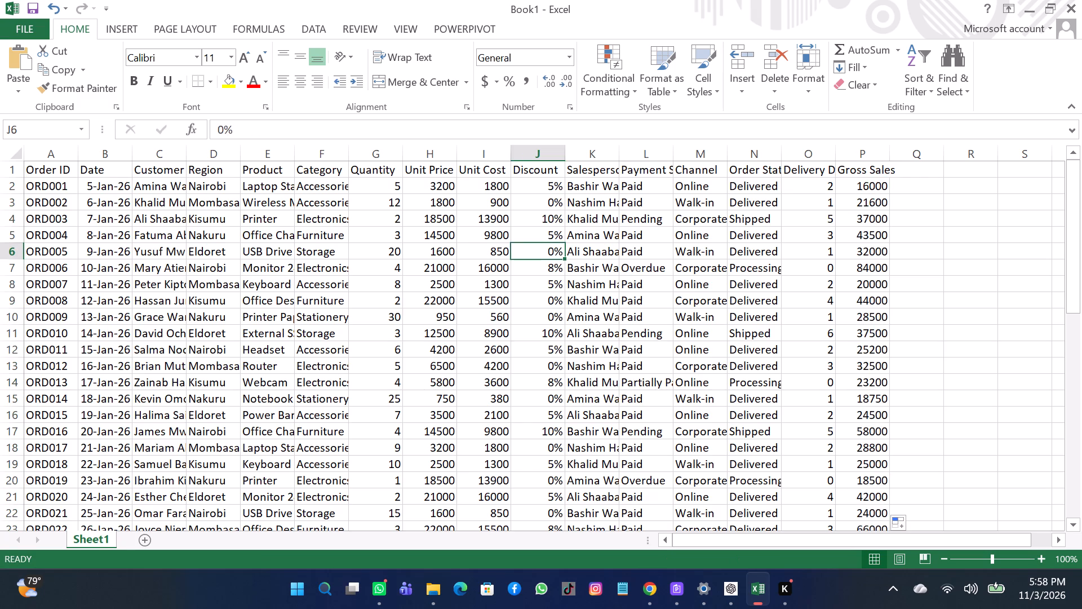
{"action": "key", "text": "ctrl+t"}
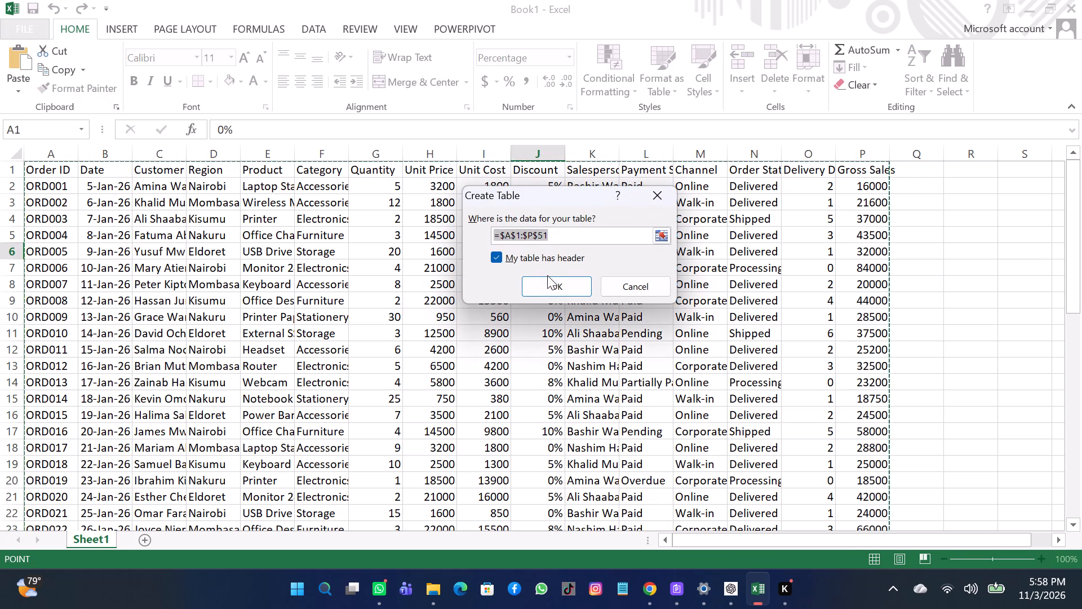
{"action": "left_click", "coordinate": [546, 288]}
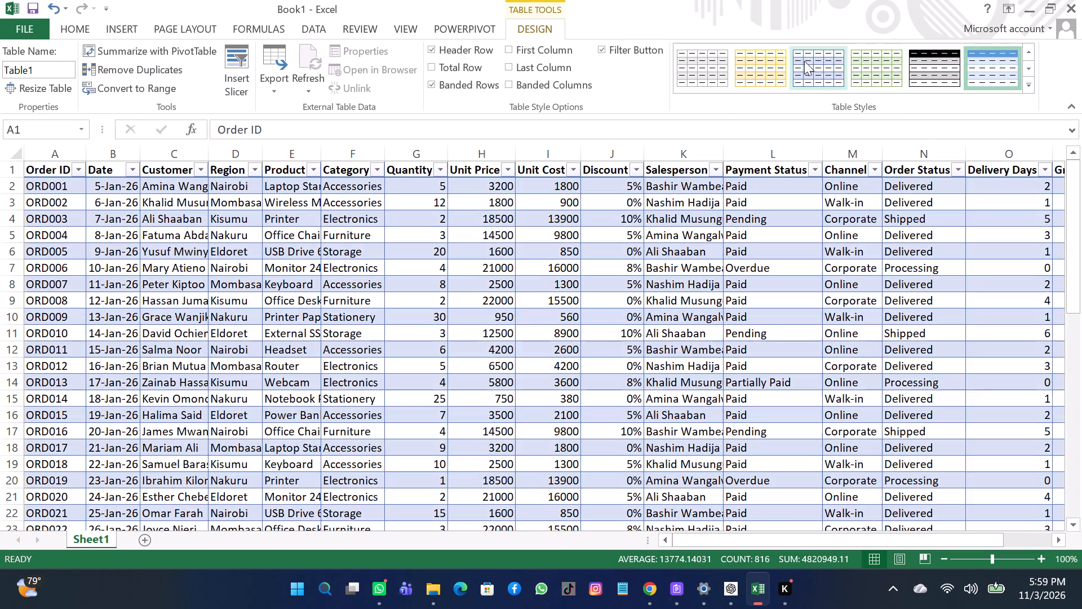
Apply the light gold banded style with gridlines to the order table.
{"action": "left_click", "coordinate": [770, 65]}
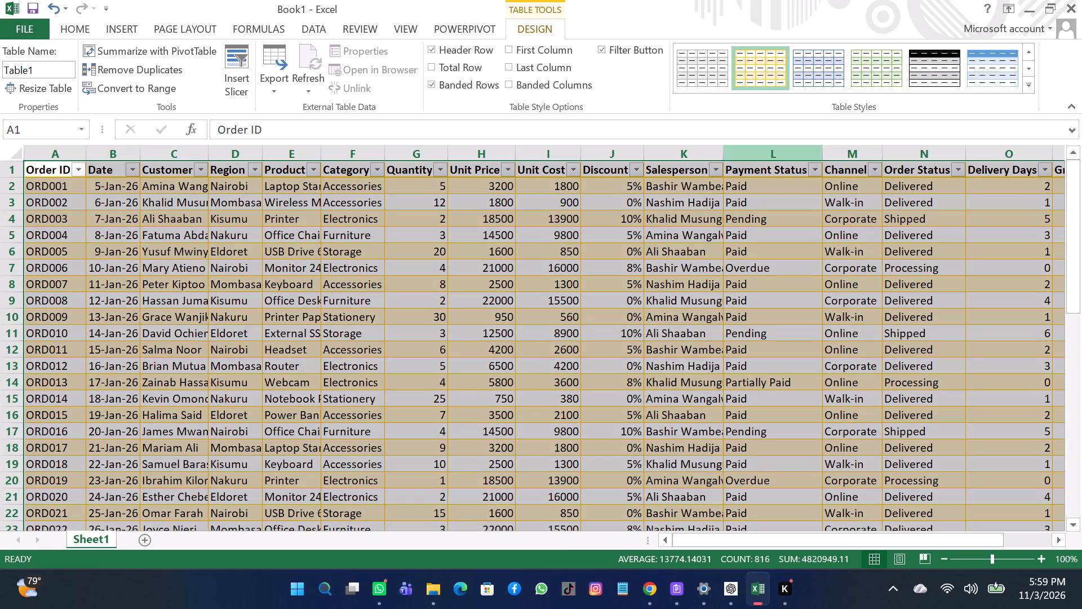
{"action": "left_click", "coordinate": [812, 270]}
Add a new table column headed "Net Sales" in cell Q1, next to Gross Sales.
{"action": "scroll", "coordinate": [917, 249], "scroll_direction": "left", "scroll_amount": 8}
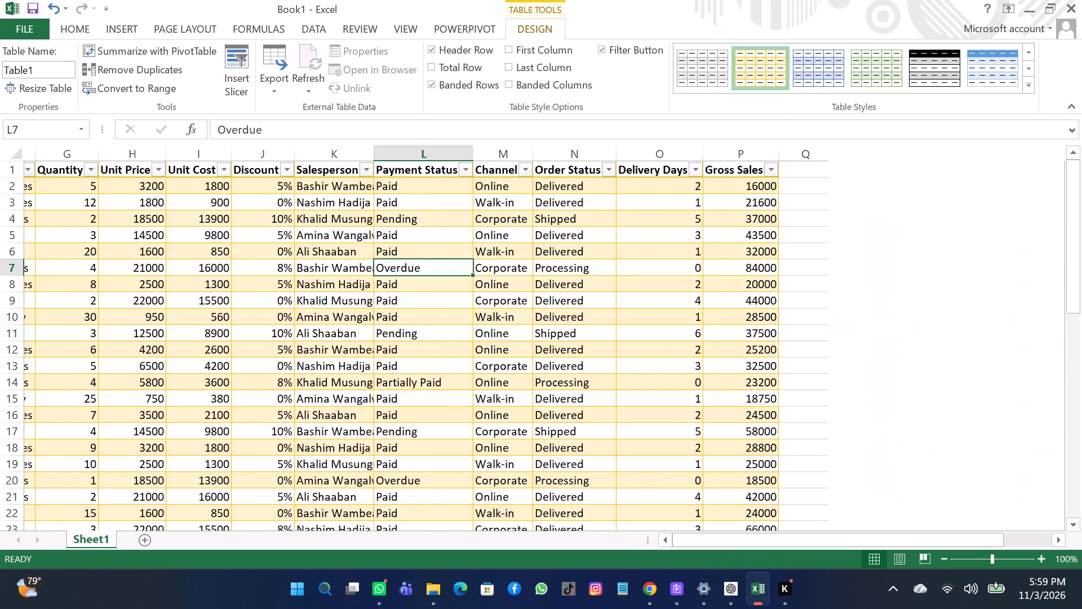
{"action": "scroll", "coordinate": [917, 249], "scroll_direction": "right", "scroll_amount": 4}
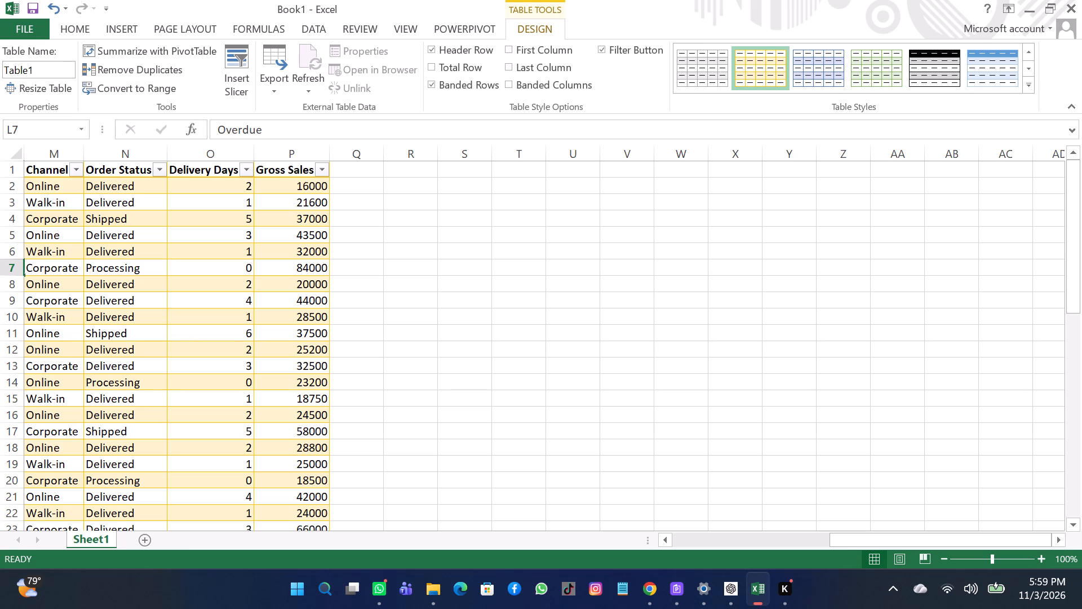
{"action": "left_click", "coordinate": [362, 176]}
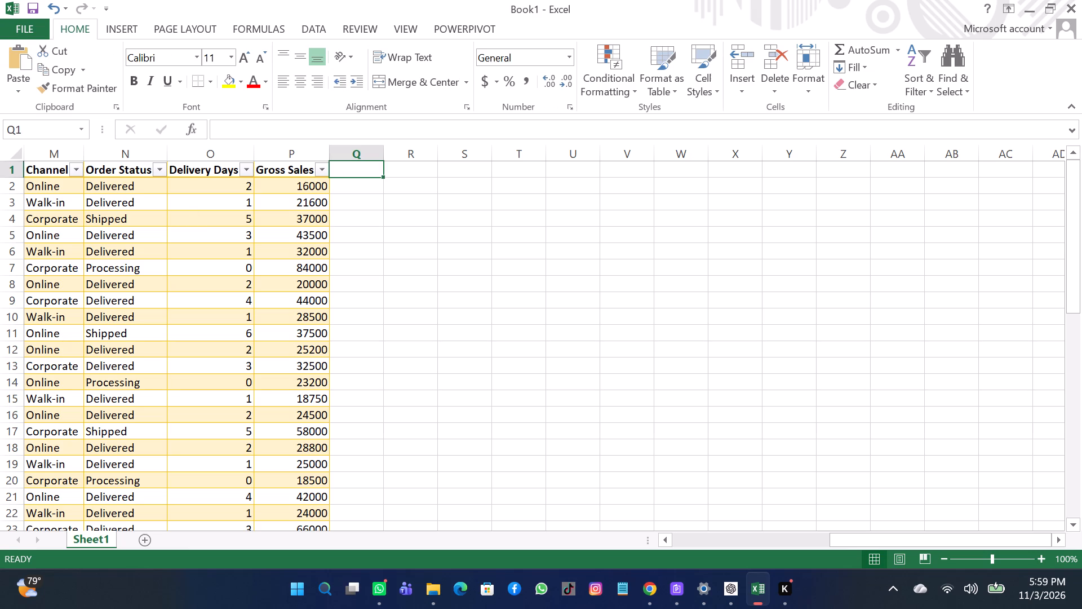
{"action": "left_click", "coordinate": [362, 176]}
{"action": "left_click_drag", "start_coordinate": [362, 176], "coordinate": [400, 210]}
{"action": "key", "text": "n"}
{"action": "type", "text": "et"}
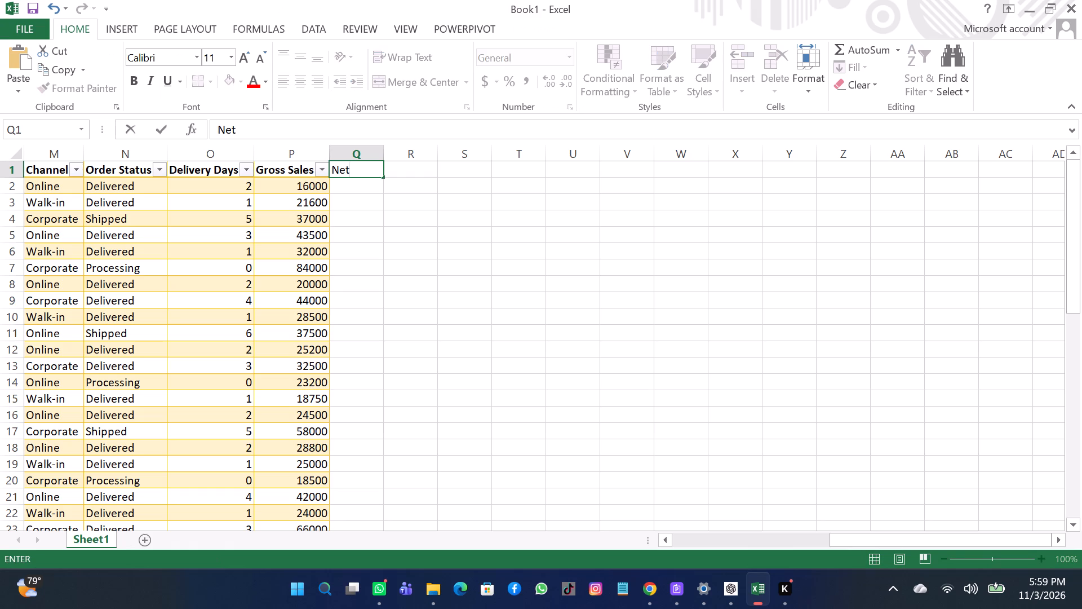
{"action": "key", "text": "s"}
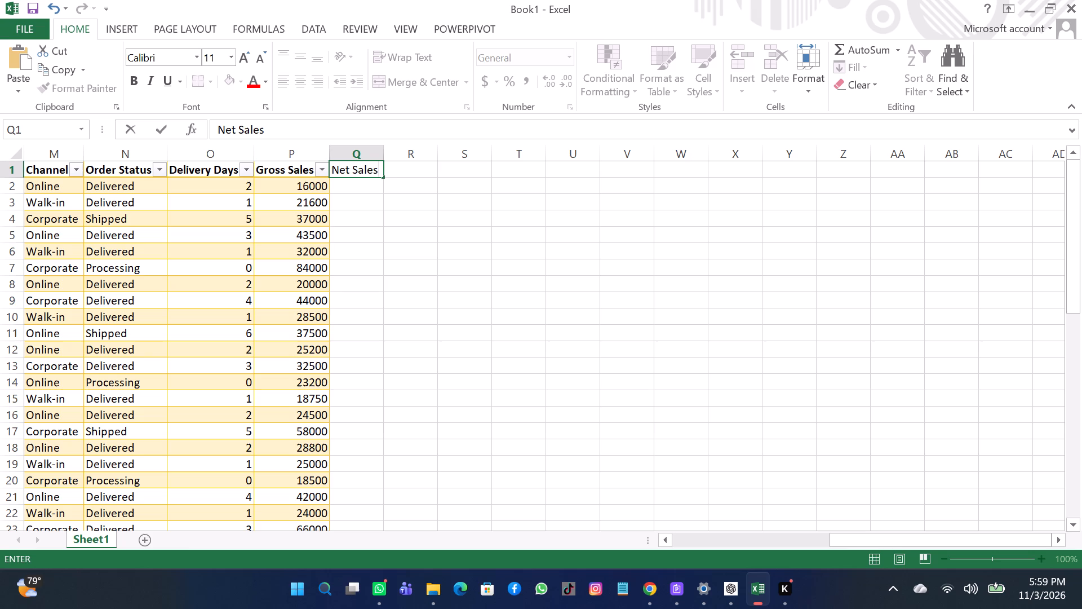
{"action": "key", "text": "Return"}
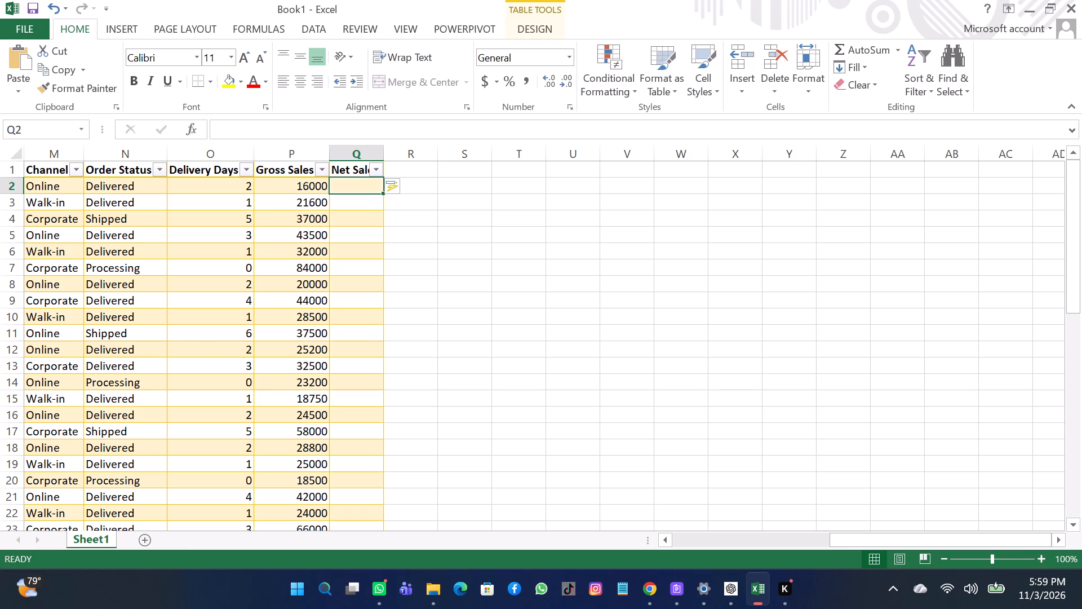
Begin the Net Sales formula in cell Q2 with =Q2.
{"action": "key", "text": "equal"}
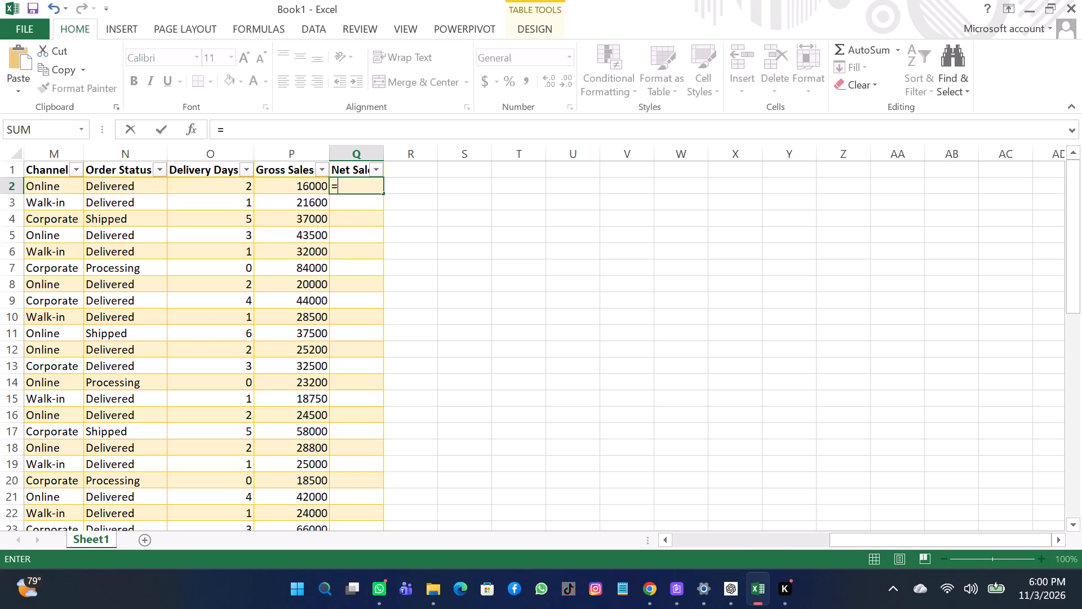
{"action": "type", "text": "Q2"}
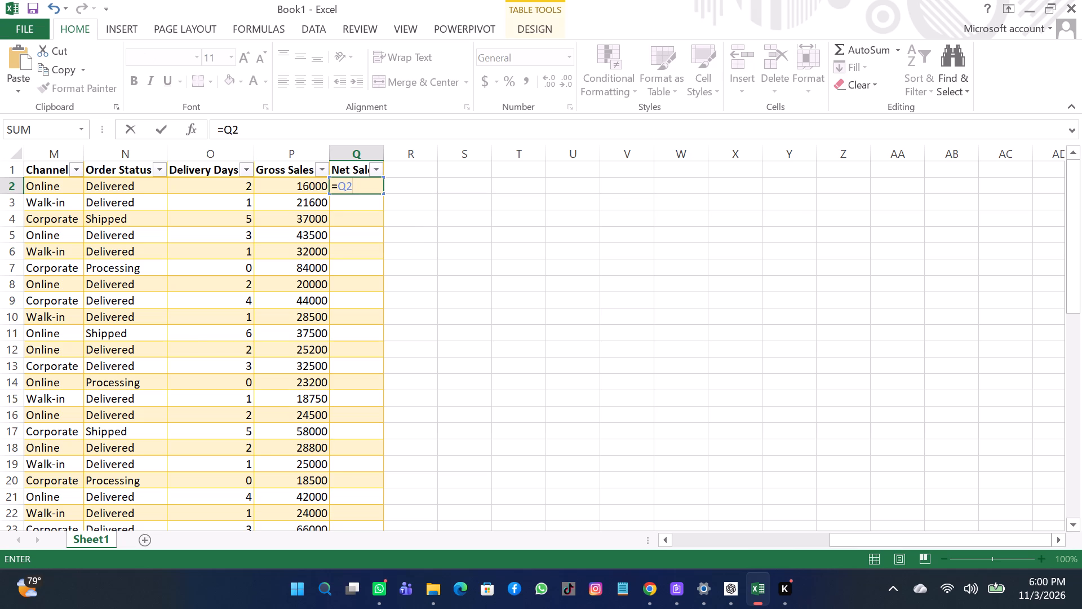
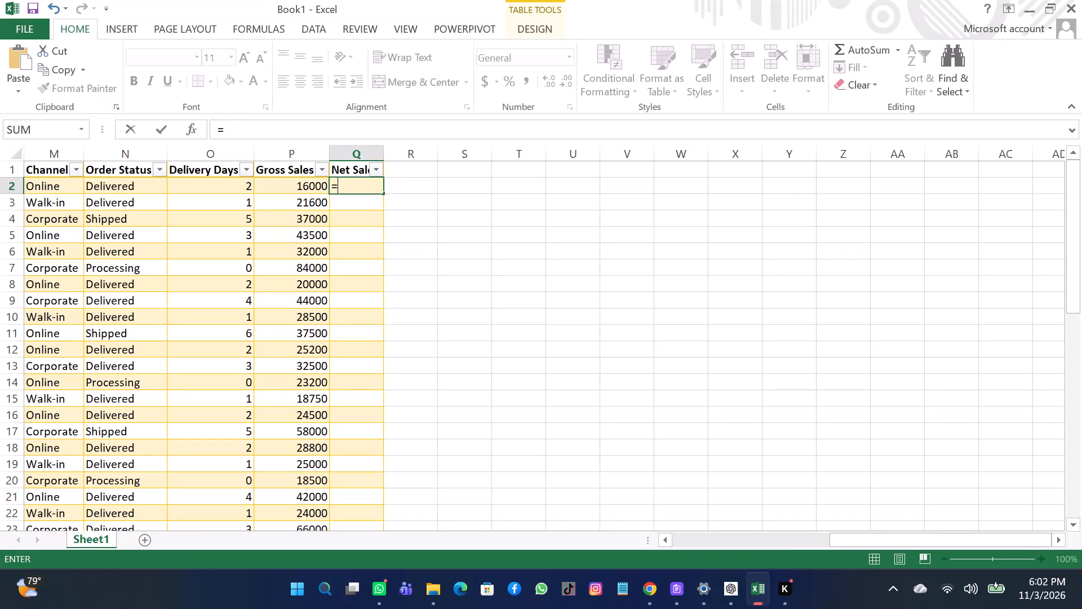
Complete the Net Sales formula in cell Q2 as =P2-(P2*J2) for the table column.
{"action": "type", "text": "P2"}
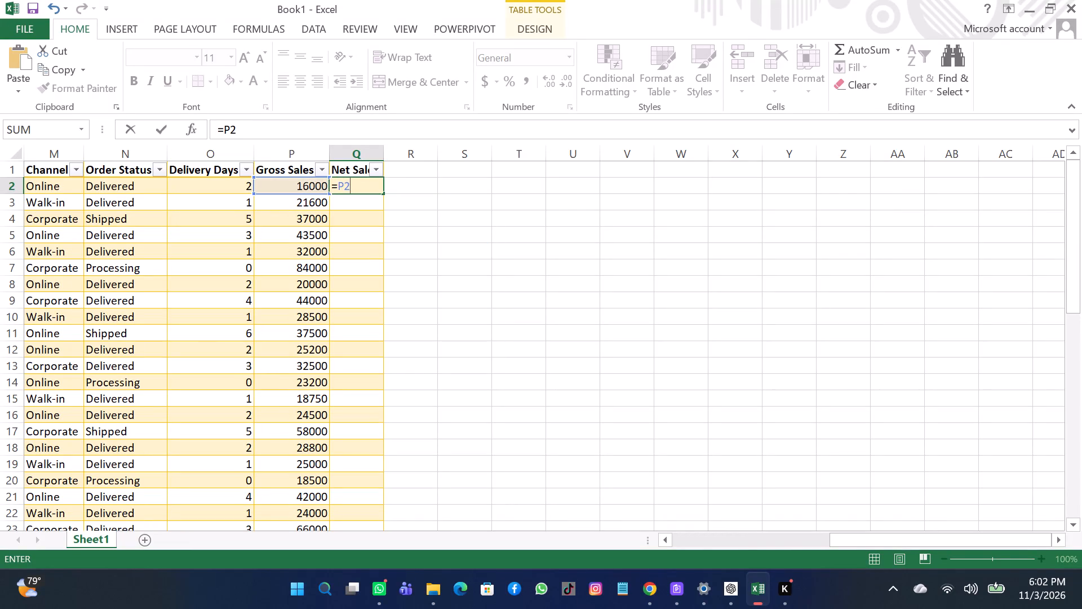
{"action": "key", "text": "minus"}
{"action": "type", "text": "(P"}
{"action": "key", "text": "2"}
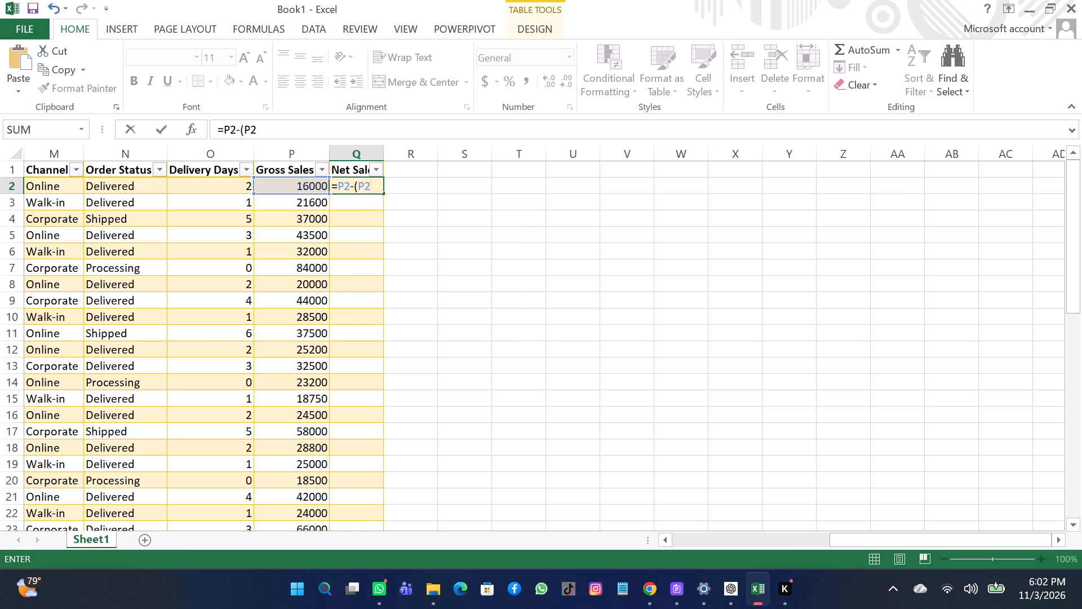
{"action": "type", "text": "*J2"}
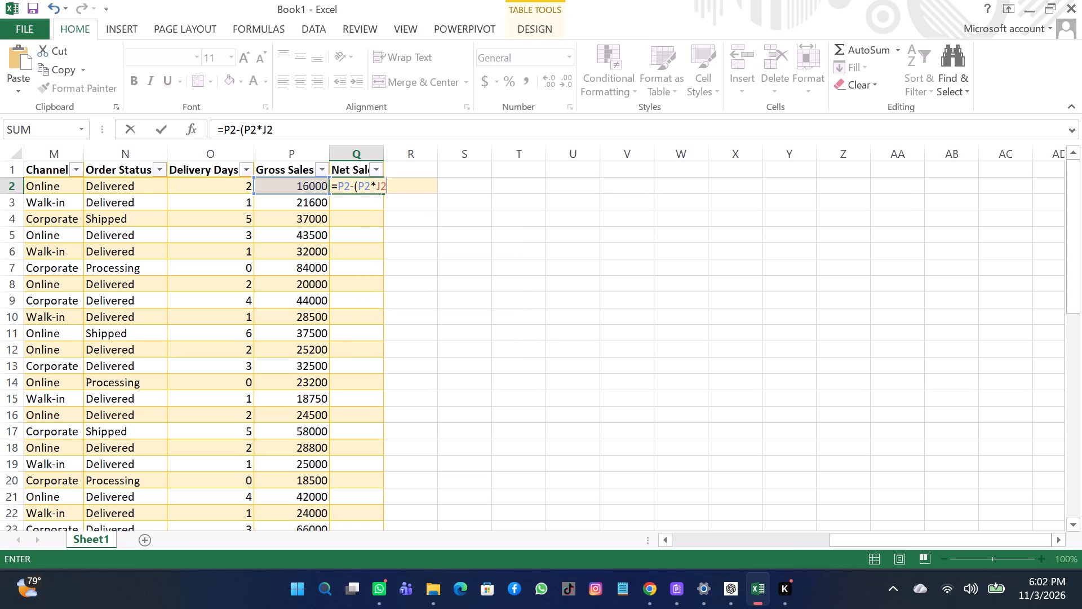
{"action": "key", "text": "shift+parenright"}
{"action": "key", "text": "Return"}
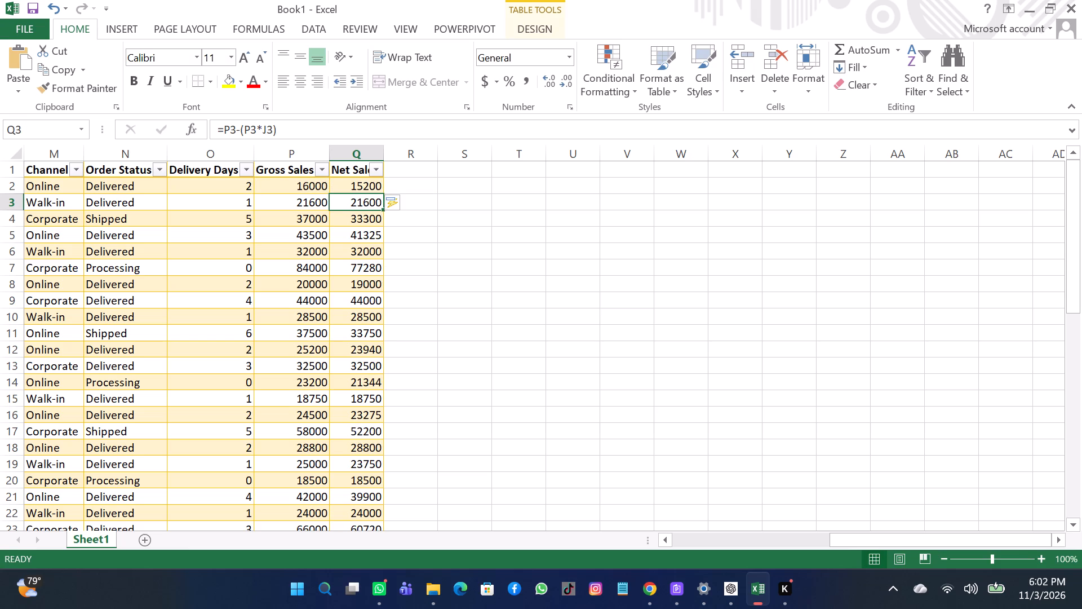
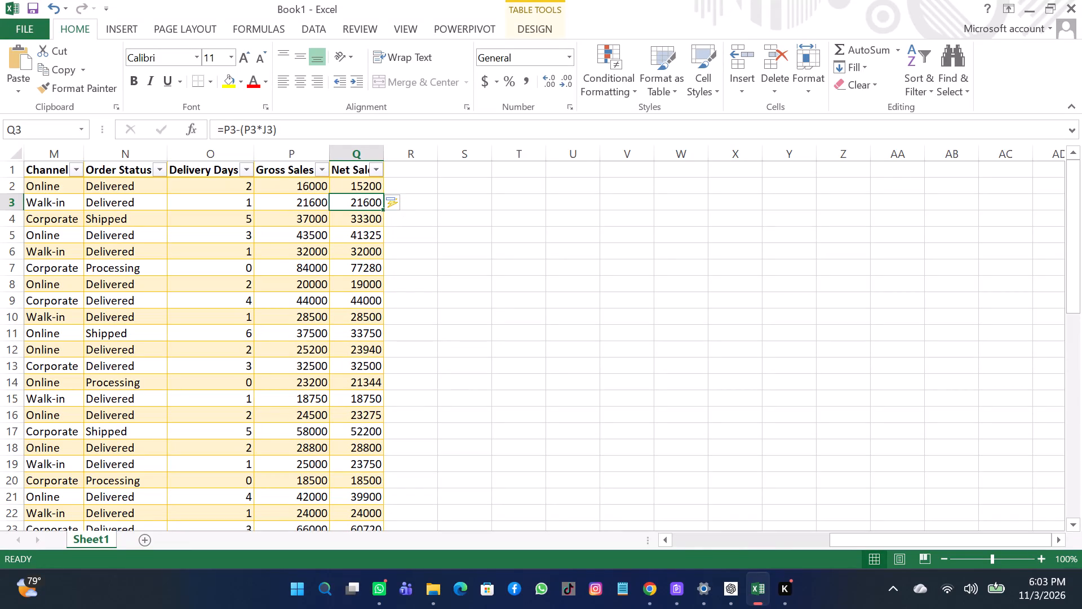
Add a table column headed Total Cost in cell R1, next to Net Sales.
{"action": "left_click", "coordinate": [406, 176]}
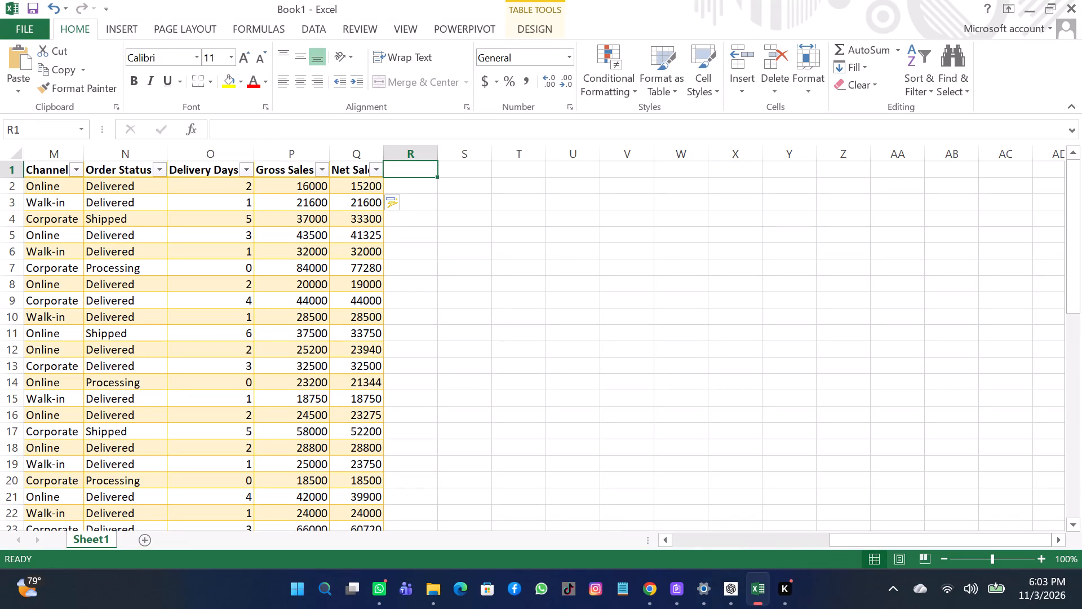
{"action": "key", "text": "t"}
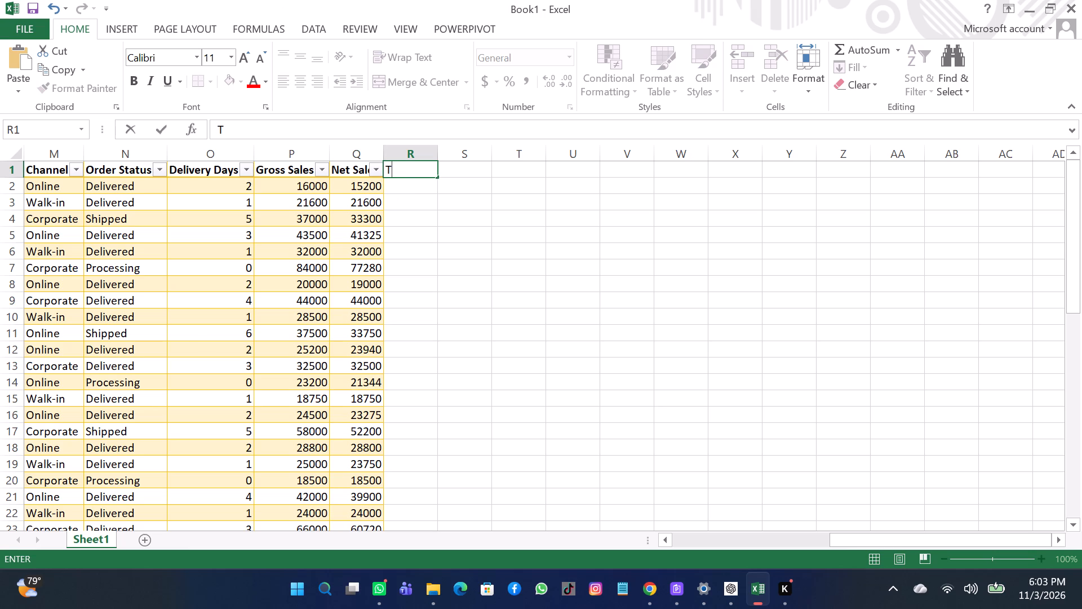
{"action": "key", "text": "o"}
{"action": "type", "text": "tal"}
{"action": "key", "text": "space"}
{"action": "key", "text": "c"}
{"action": "key", "text": "o"}
{"action": "type", "text": "st"}
{"action": "key", "text": "Return"}
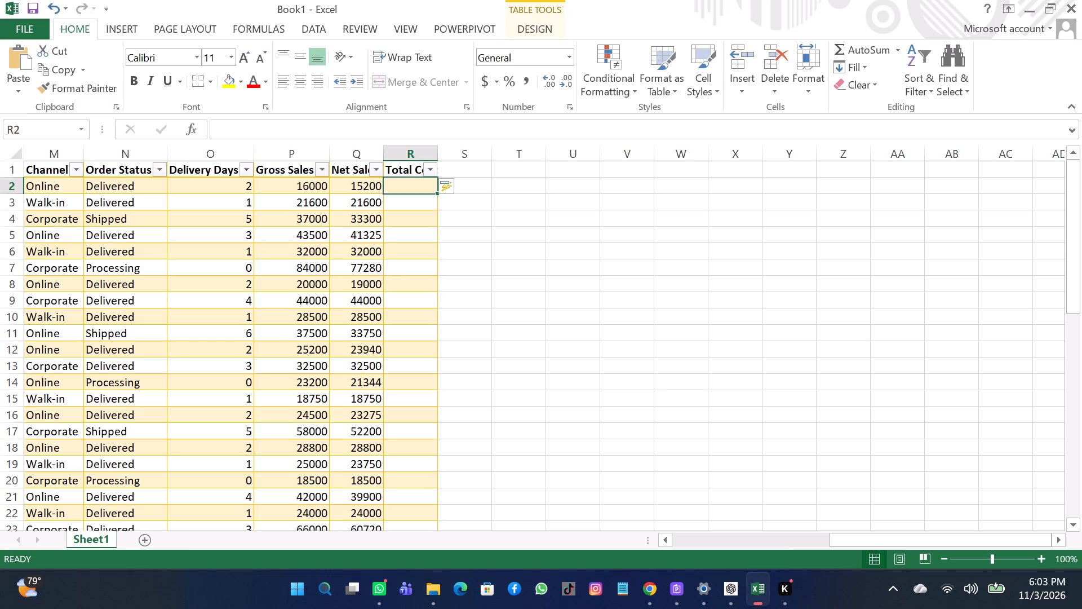
Enter the Total Cost formula =G2*I2 in cell R2 for the table column.
{"action": "key", "text": "equal"}
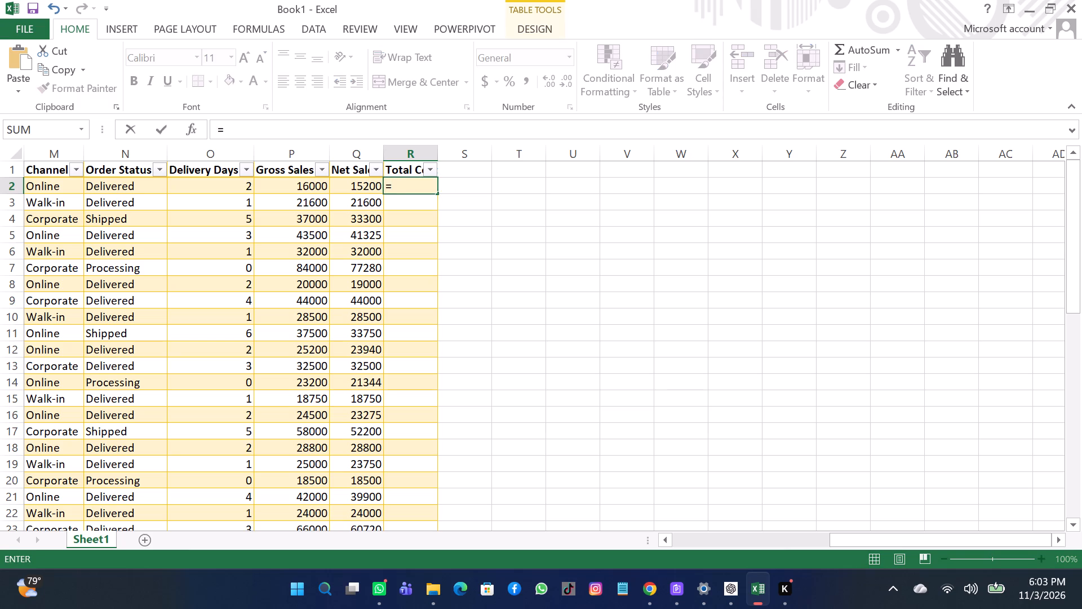
{"action": "type", "text": "G2"}
{"action": "key", "text": "shift+asterisk"}
{"action": "type", "text": "I2"}
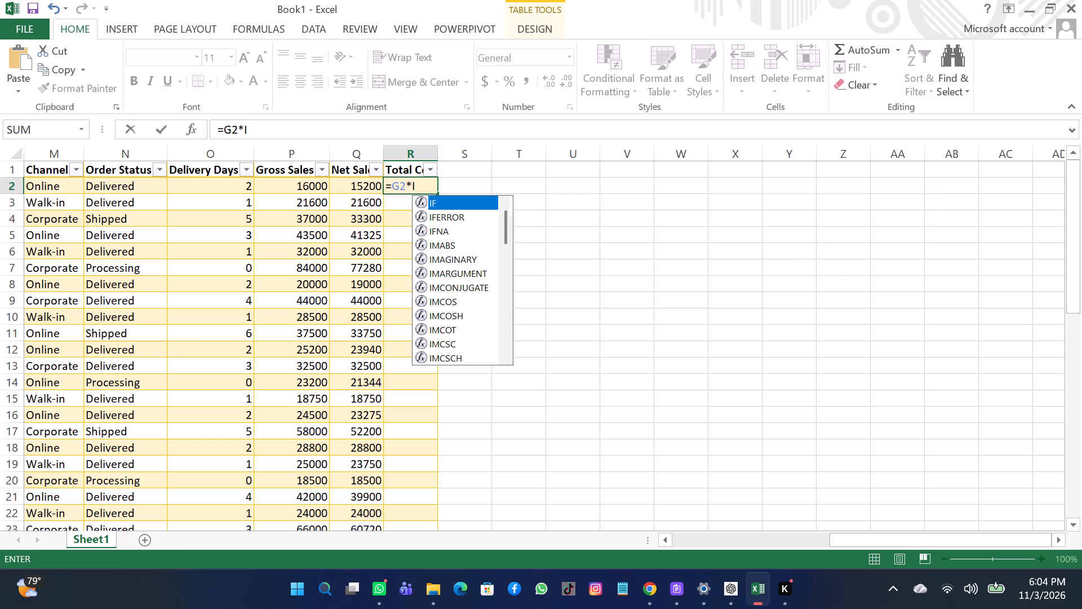
{"action": "key", "text": "Return"}
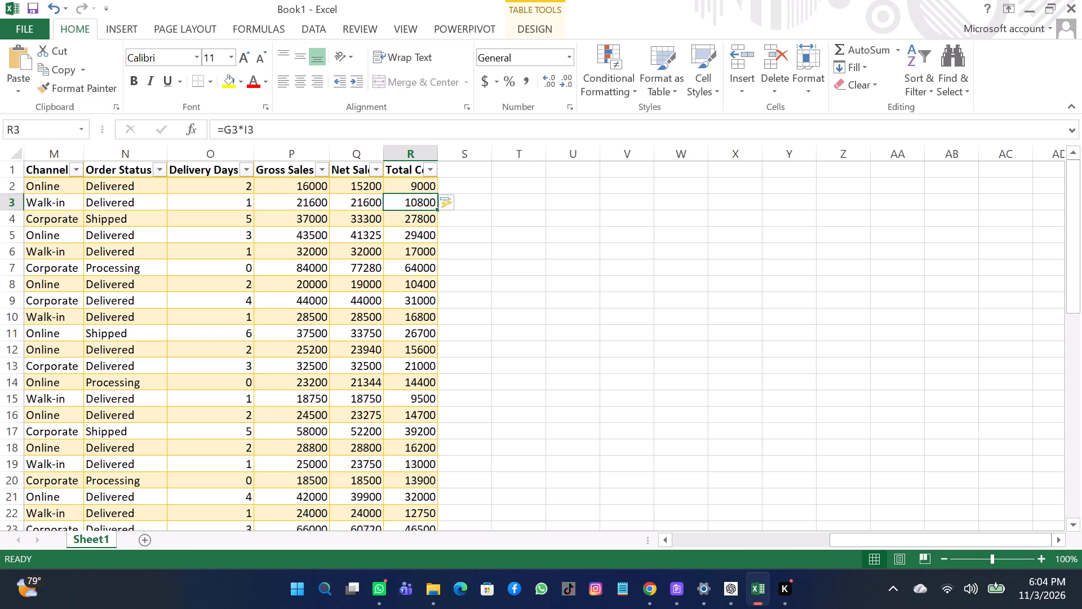
Add a table column headed Gross Profit in cell S1, next to Total Cost.
{"action": "left_click", "coordinate": [461, 166]}
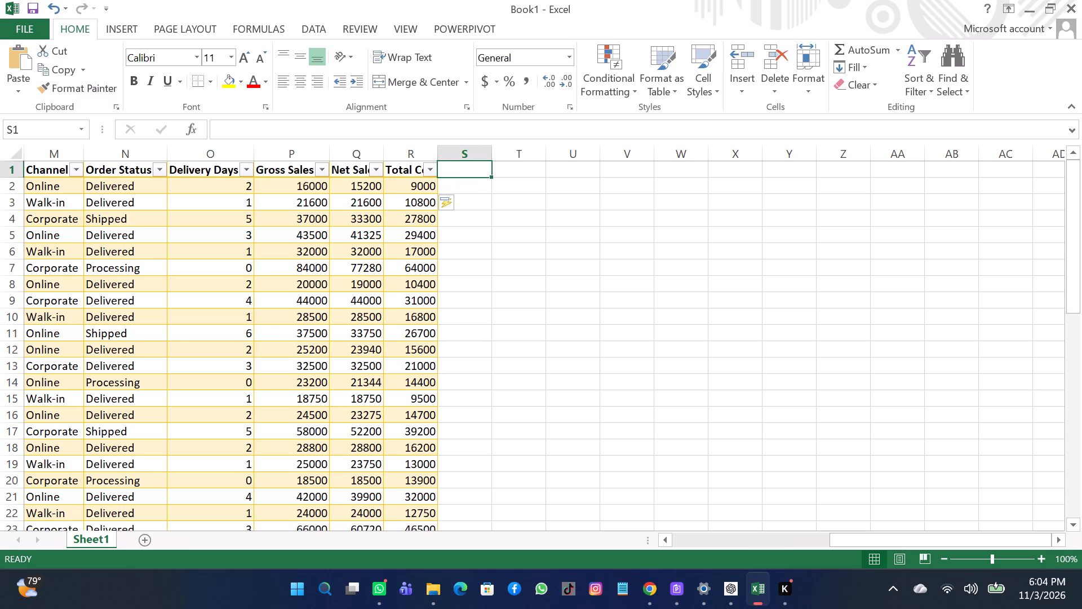
{"action": "key", "text": "g"}
{"action": "type", "text": "ross"}
{"action": "key", "text": "space"}
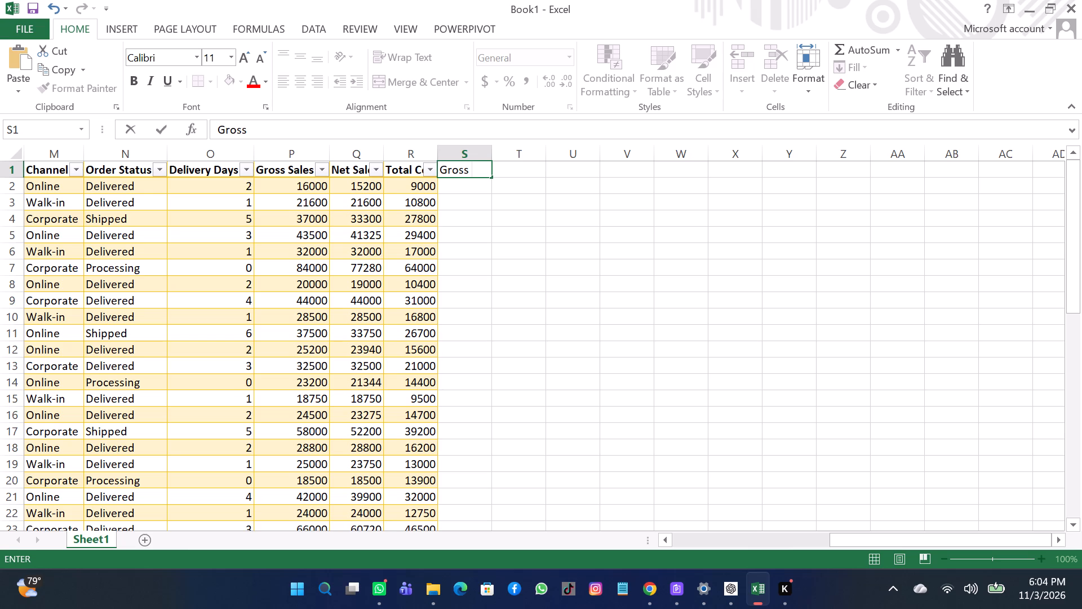
{"action": "key", "text": "p"}
{"action": "type", "text": "rofit"}
{"action": "key", "text": "Return"}
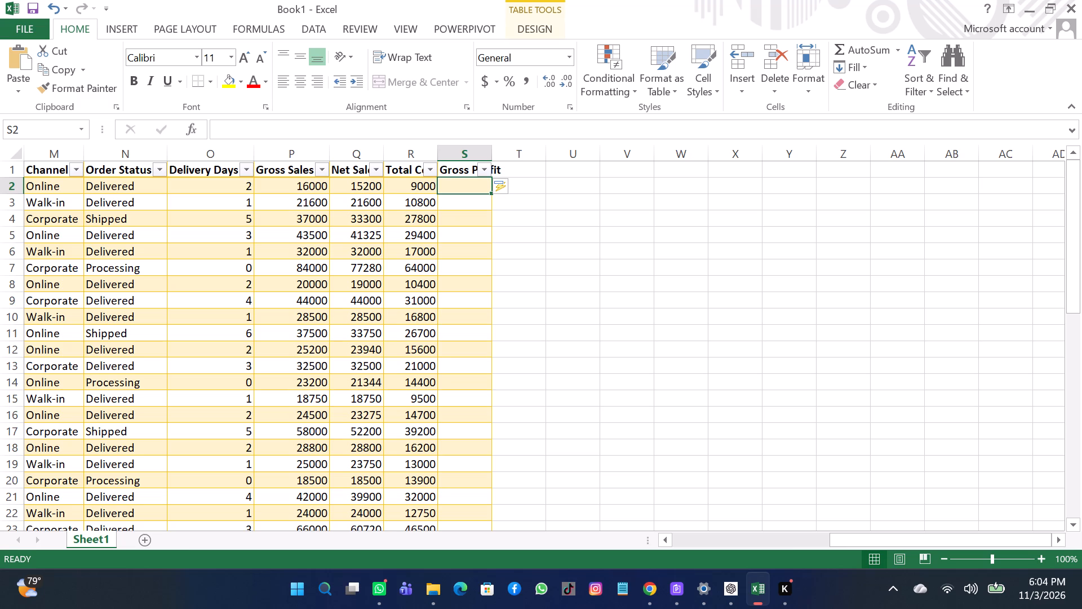
Enter the Gross Profit formula =Q2-R2 in cell S2 for the table column.
{"action": "key", "text": "equal"}
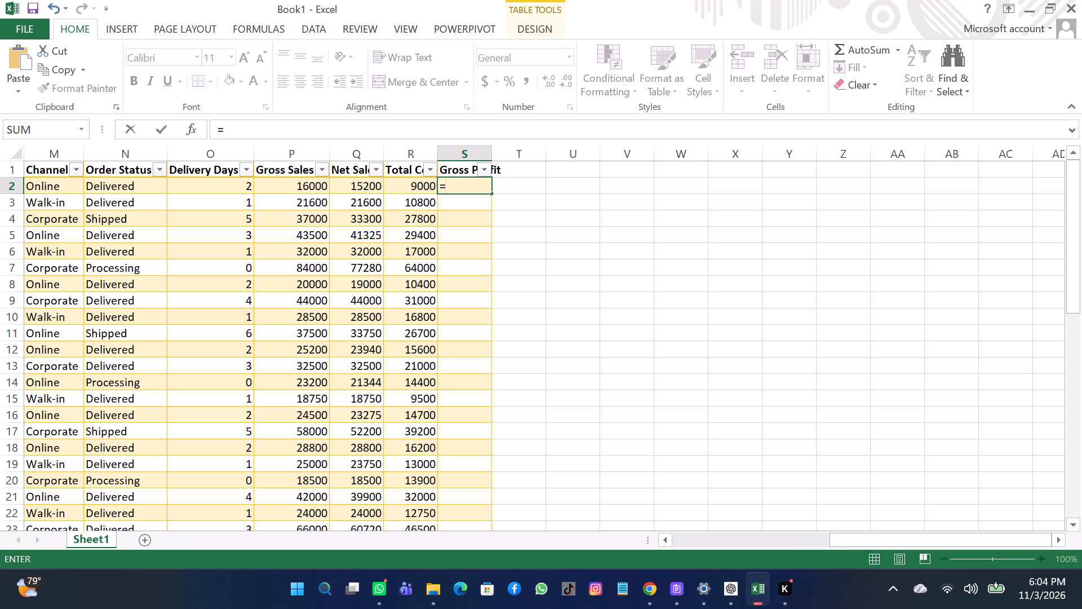
{"action": "type", "text": "Q2"}
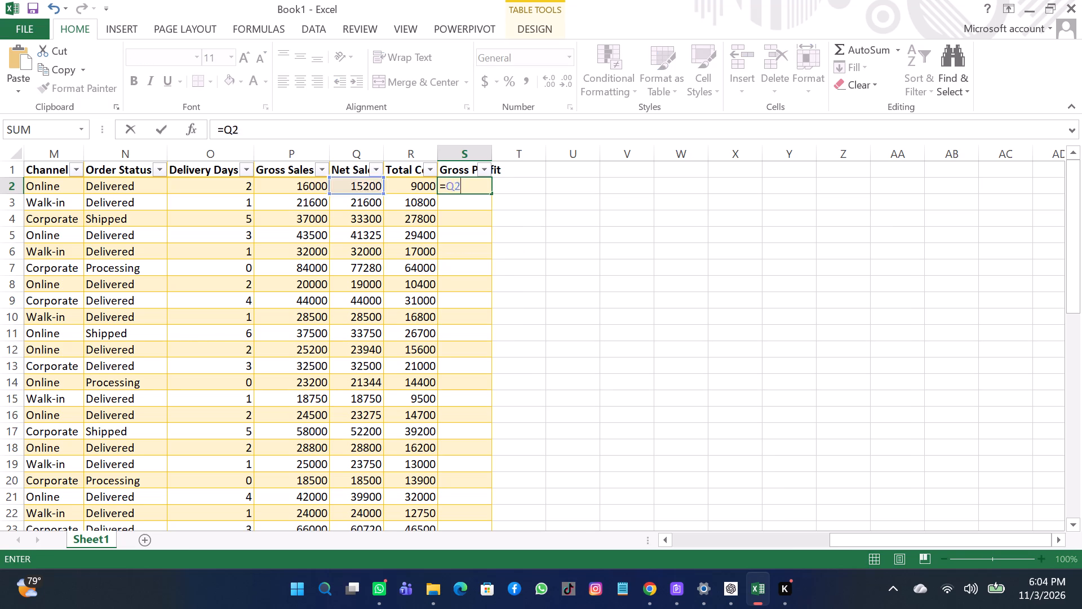
{"action": "key", "text": "minus"}
{"action": "type", "text": "R2"}
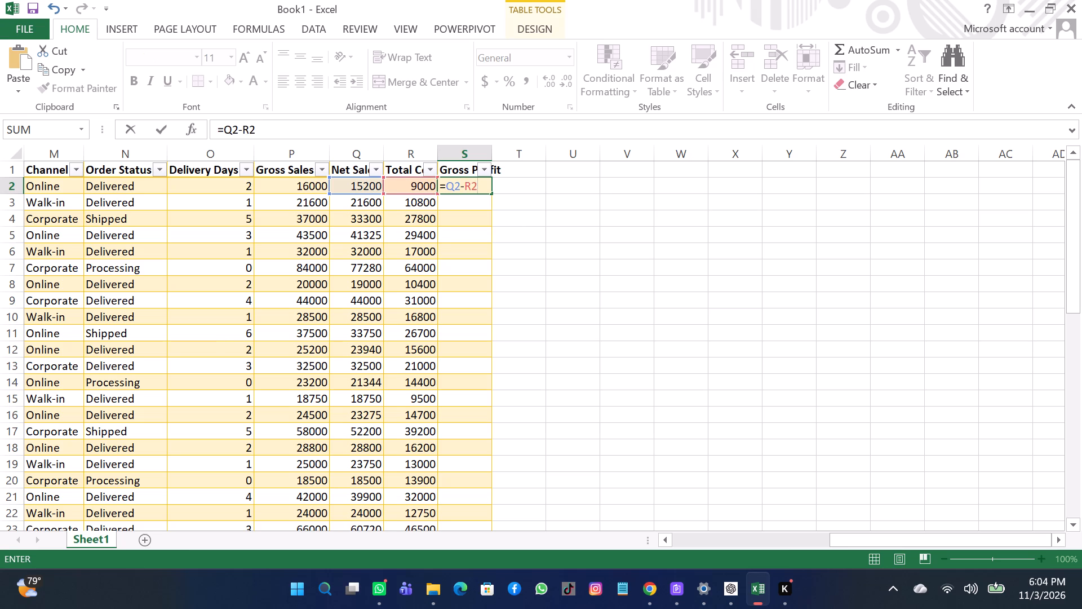
{"action": "key", "text": "Return"}
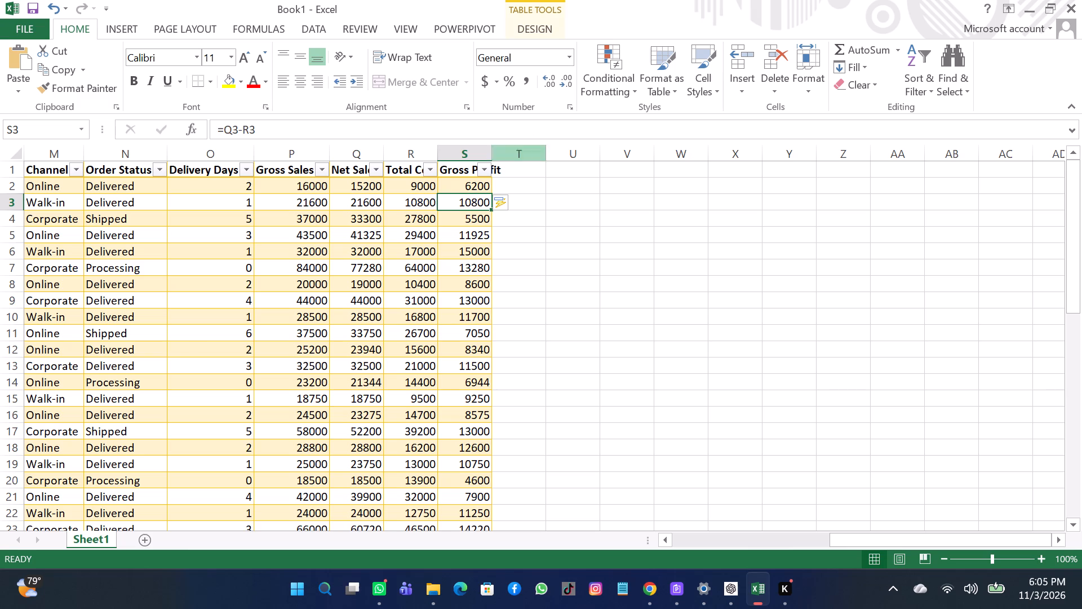
Add a table column headed Profit Margin in cell T1, next to Gross Profit.
{"action": "left_click", "coordinate": [527, 171]}
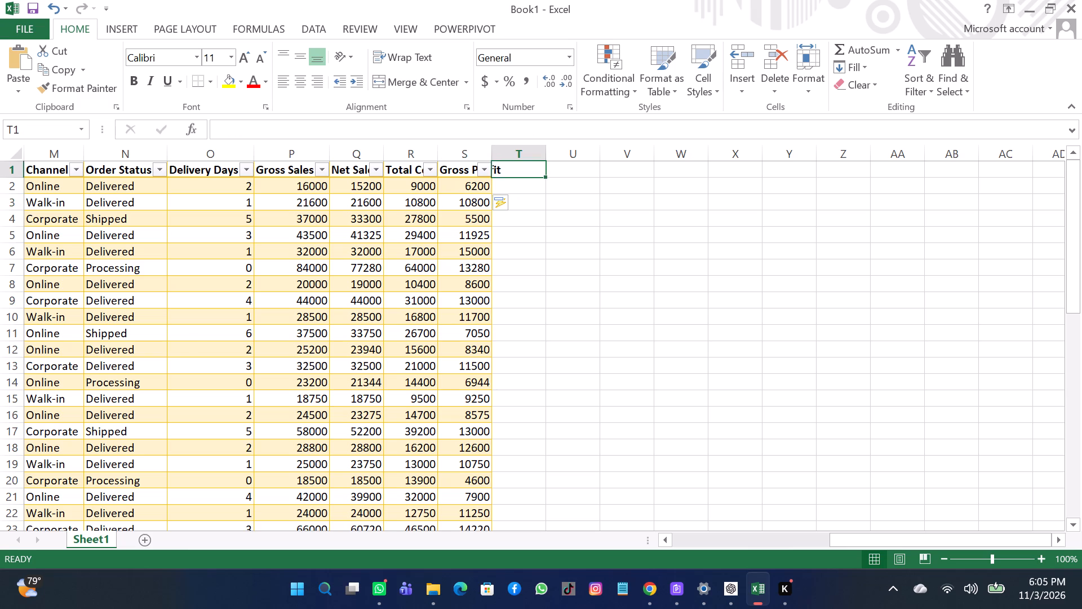
{"action": "key", "text": "p"}
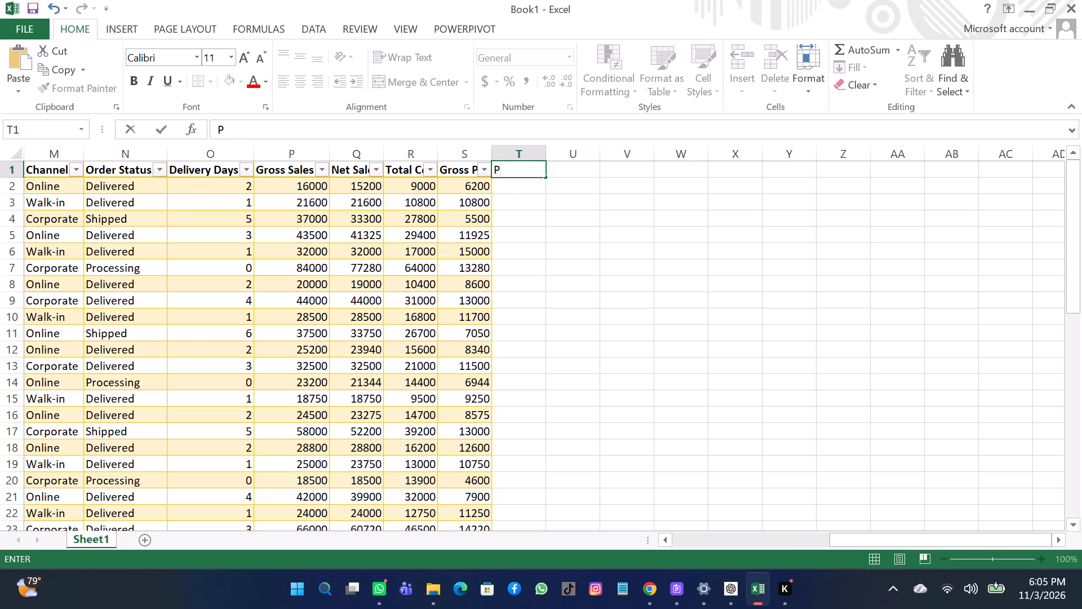
{"action": "type", "text": "rof"}
{"action": "type", "text": "it"}
{"action": "key", "text": "space"}
{"action": "key", "text": "m"}
{"action": "type", "text": "argin"}
{"action": "key", "text": "Return"}
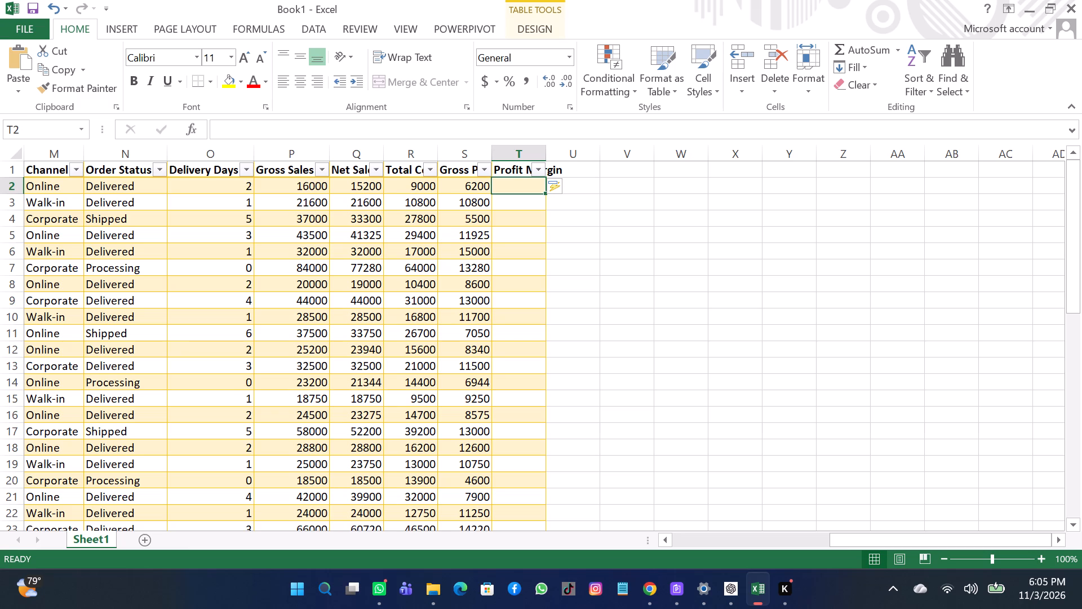
Enter the Profit Margin formula =IFERROR(S2/Q2,0) in cell T2 for the table column.
{"action": "key", "text": "equal"}
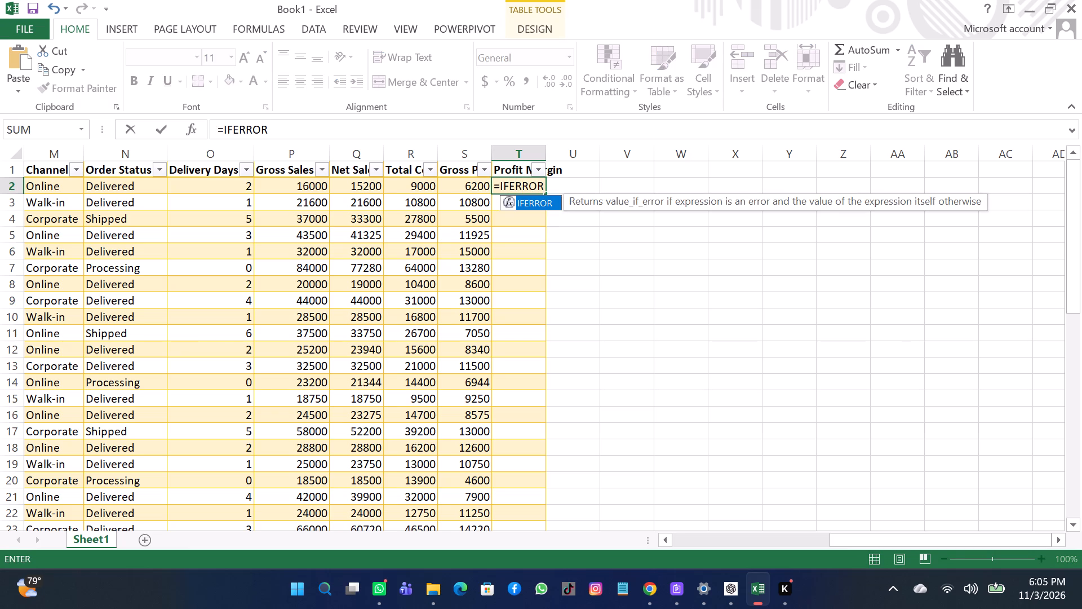
{"action": "key", "text": "shift+parenleft"}
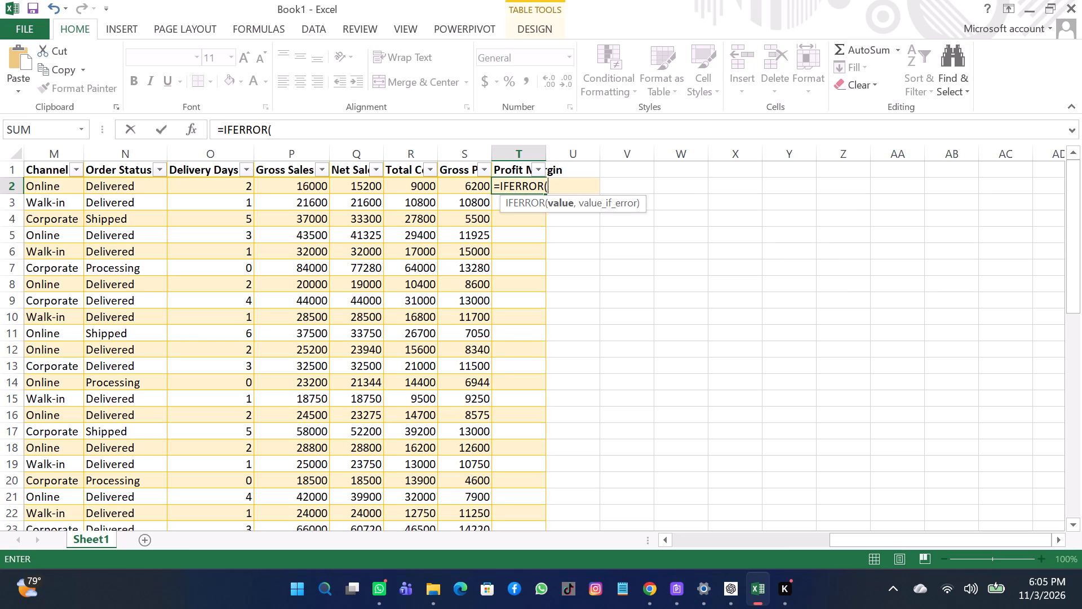
{"action": "type", "text": "S2"}
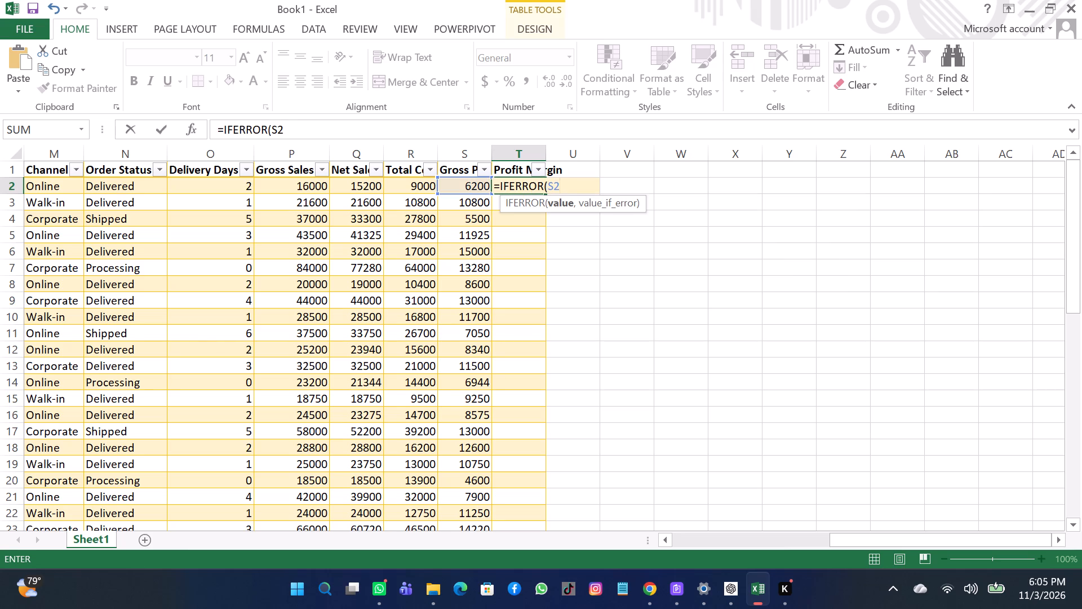
{"action": "key", "text": "slash"}
{"action": "type", "text": "Q2"}
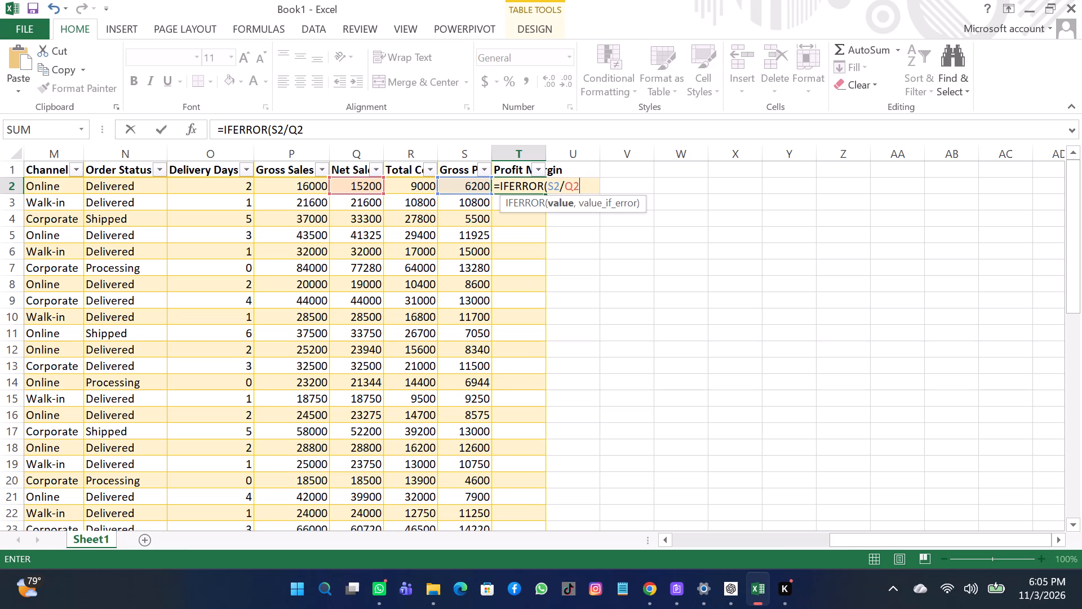
{"action": "key", "text": "period"}
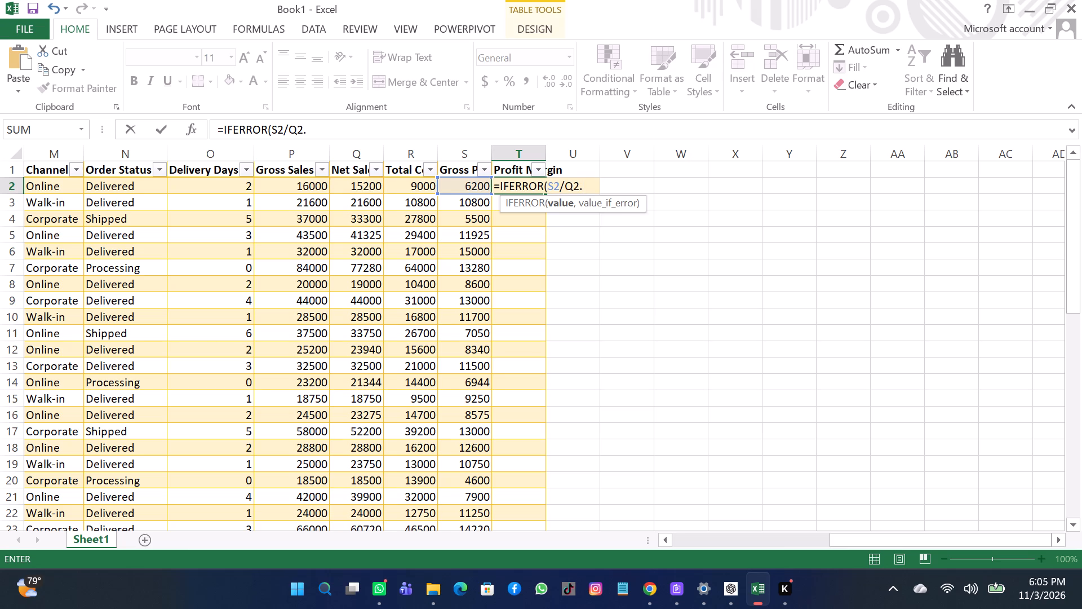
{"action": "type", "text": "00"}
{"action": "key", "text": "BackSpace"}
{"action": "key", "text": "shift+parenright"}
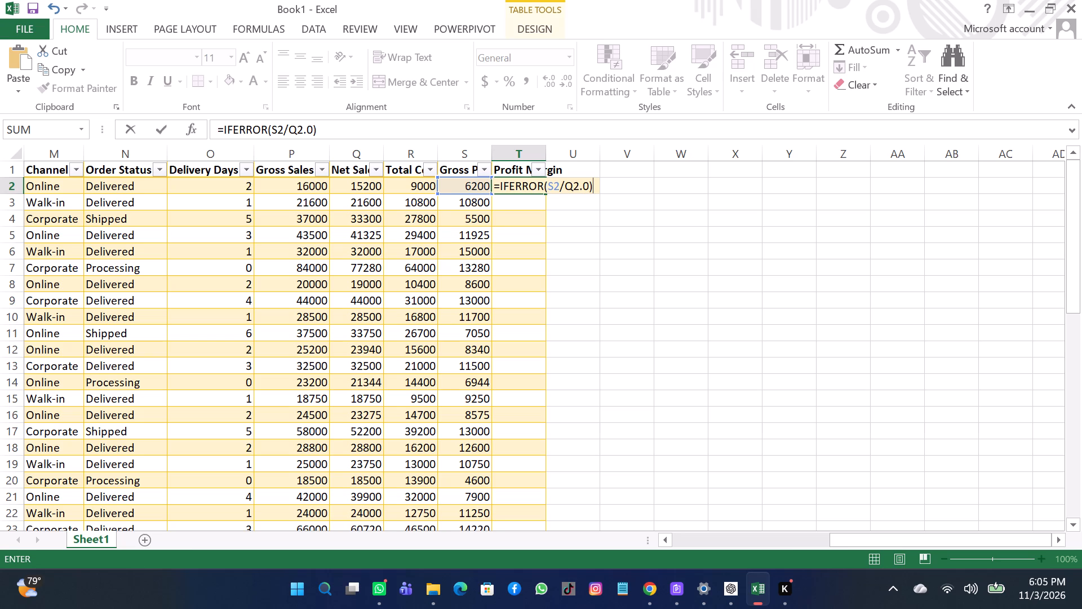
{"action": "key", "text": "BackSpace"}
{"action": "key", "text": "BackSpace"}
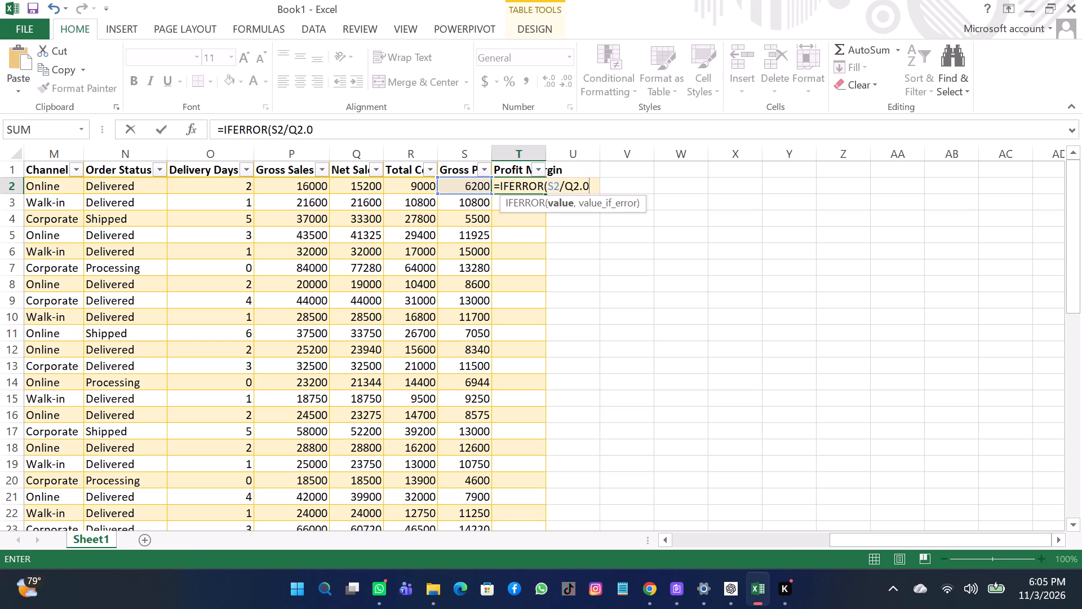
{"action": "key", "text": "BackSpace"}
{"action": "key", "text": "comma"}
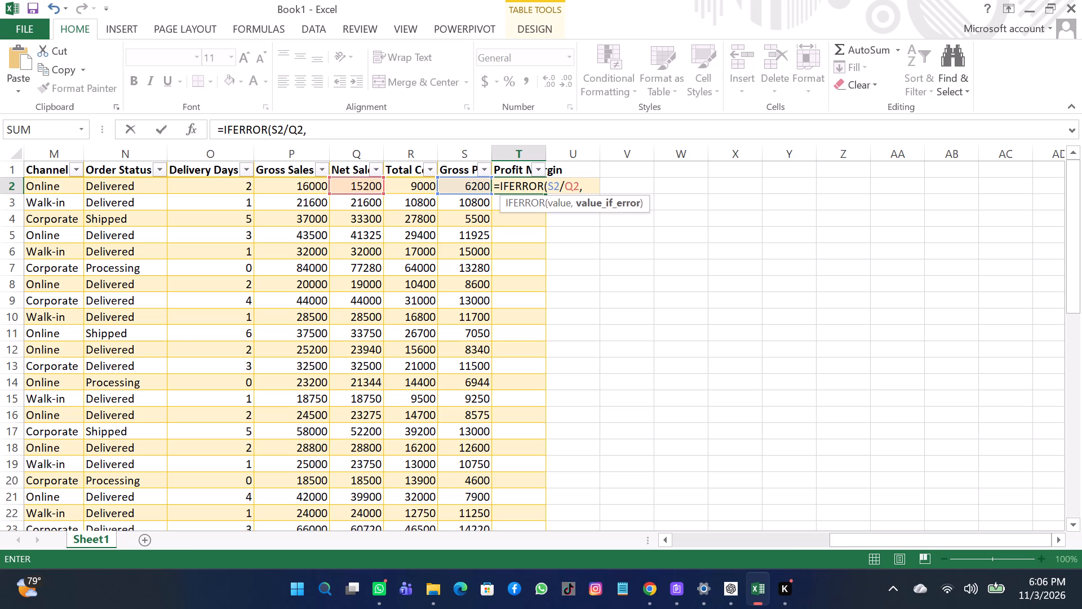
{"action": "key", "text": "shift+parenright"}
{"action": "key", "text": "BackSpace"}
{"action": "type", "text": "0)"}
{"action": "key", "text": "Return"}
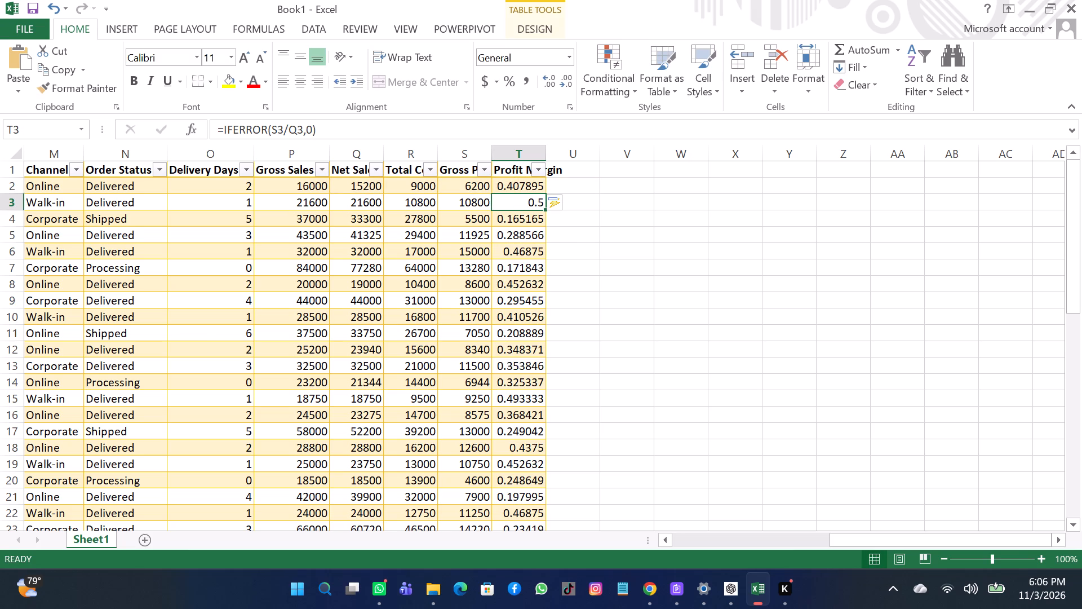
Format the Profit Margin value in cell T2 as a percentage with two decimal places.
{"action": "left_click", "coordinate": [526, 185]}
{"action": "left_click", "coordinate": [513, 73]}
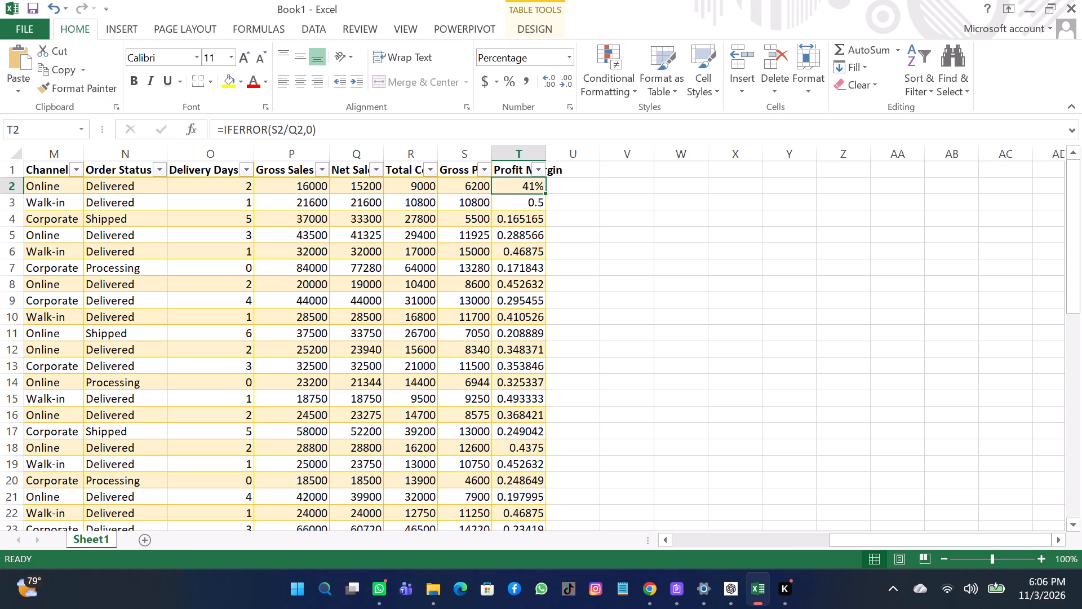
{"action": "left_click", "coordinate": [547, 88]}
{"action": "left_click", "coordinate": [547, 88]}
Fill cell T2's formula and percentage format down the whole Profit Margin column.
{"action": "left_click", "coordinate": [546, 193]}
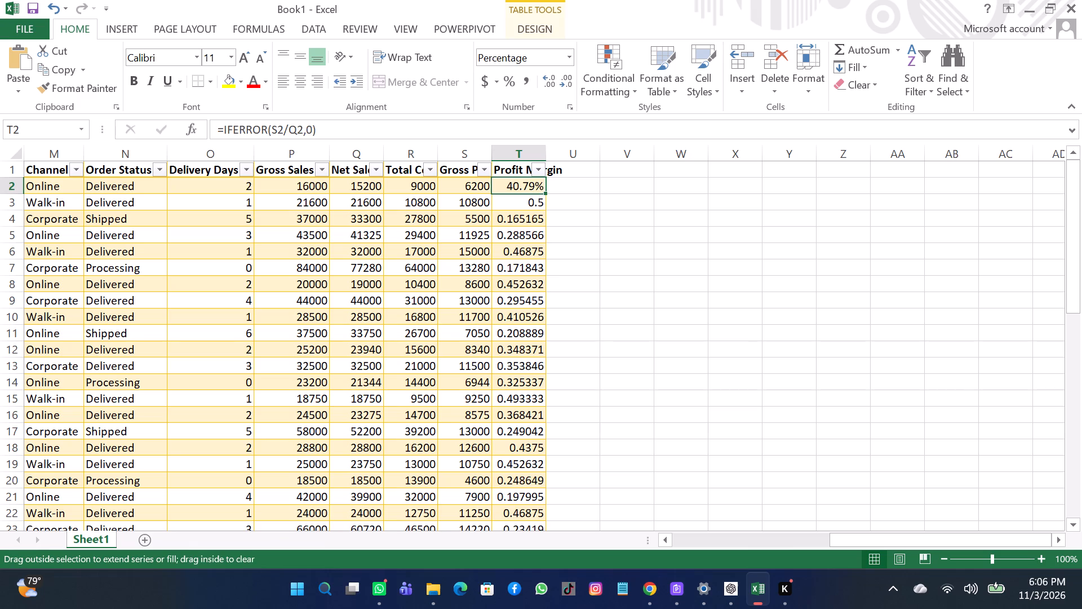
{"action": "double_click", "coordinate": [543, 191]}
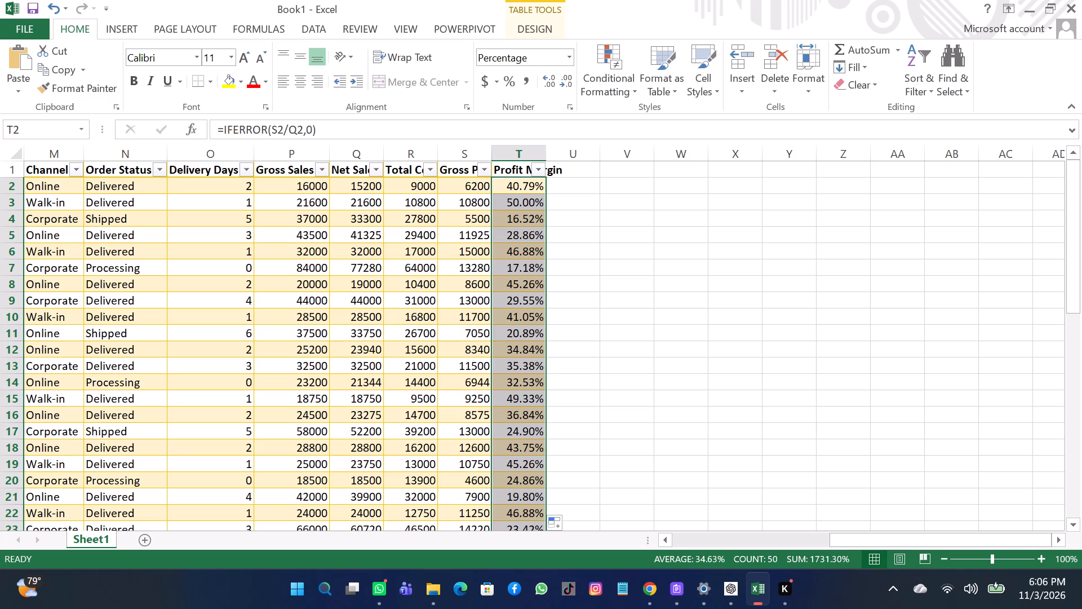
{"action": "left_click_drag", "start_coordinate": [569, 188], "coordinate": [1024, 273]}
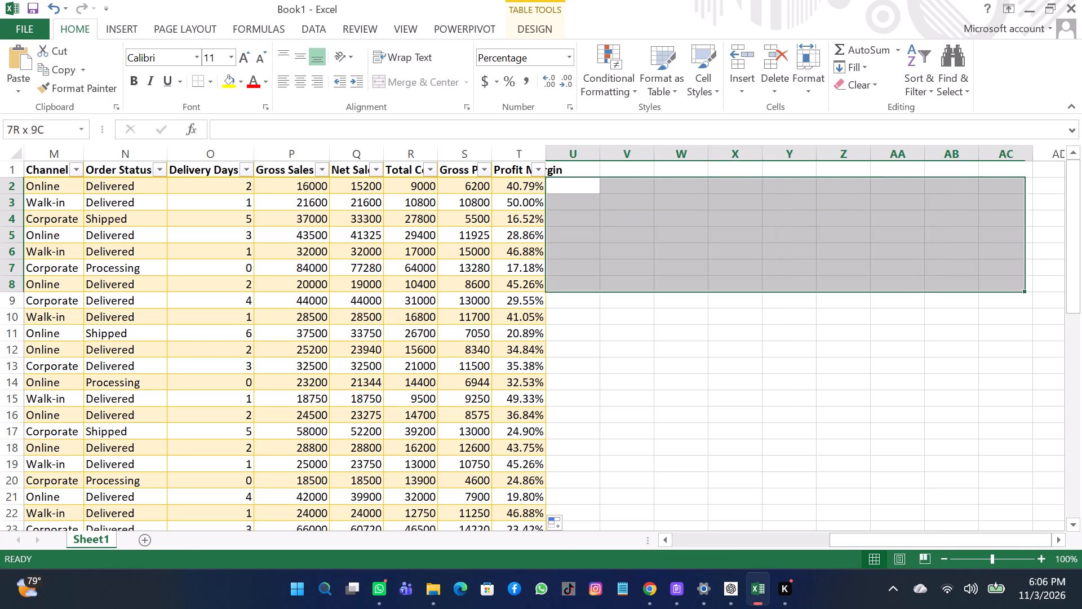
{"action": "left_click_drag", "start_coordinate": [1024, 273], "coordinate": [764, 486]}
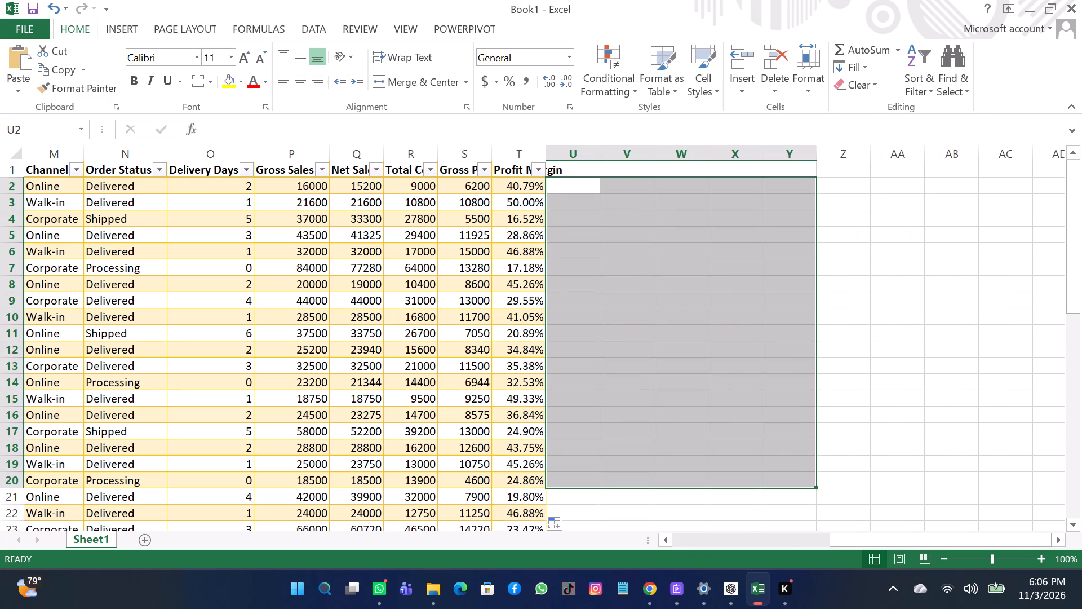
Add a table column headed Discount Amount in cell U1, next to Profit Margin.
{"action": "left_click", "coordinate": [574, 173]}
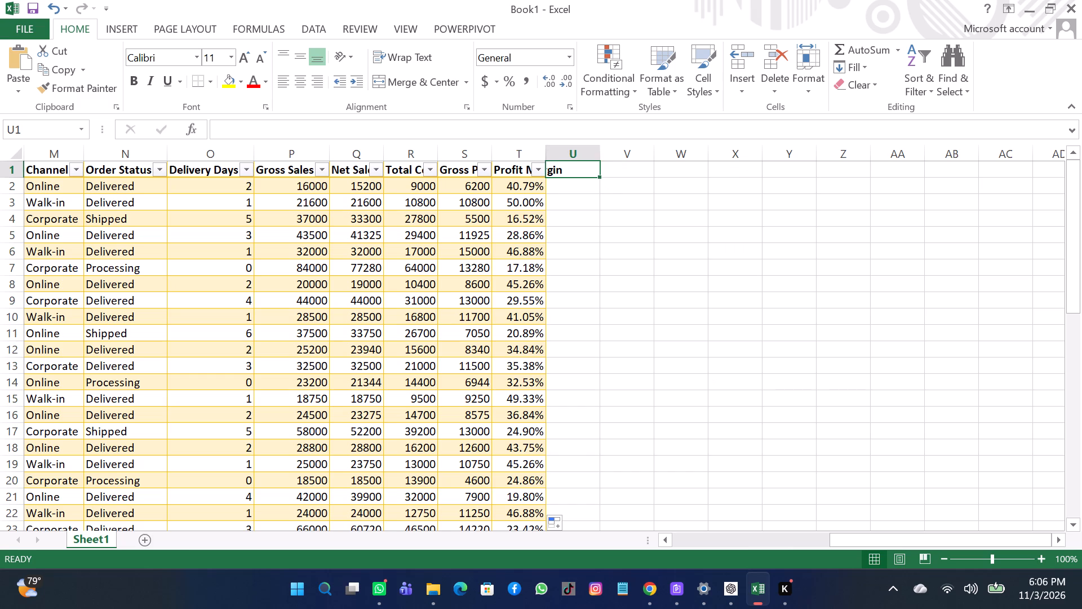
{"action": "key", "text": "d"}
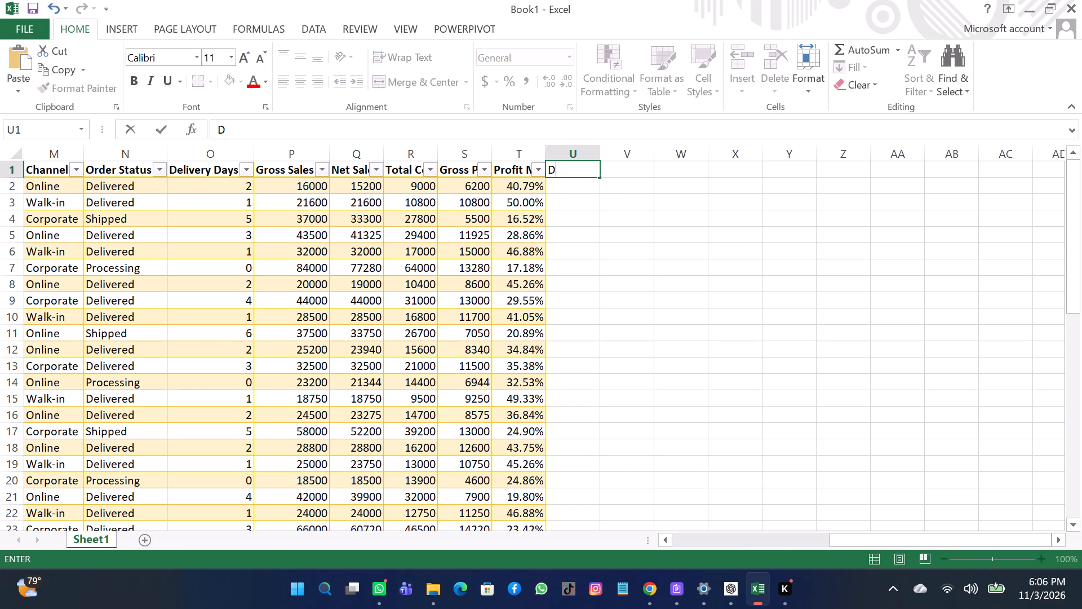
{"action": "type", "text": "iscount"}
{"action": "key", "text": "space"}
{"action": "key", "text": "a"}
{"action": "type", "text": "mount"}
{"action": "key", "text": "Return"}
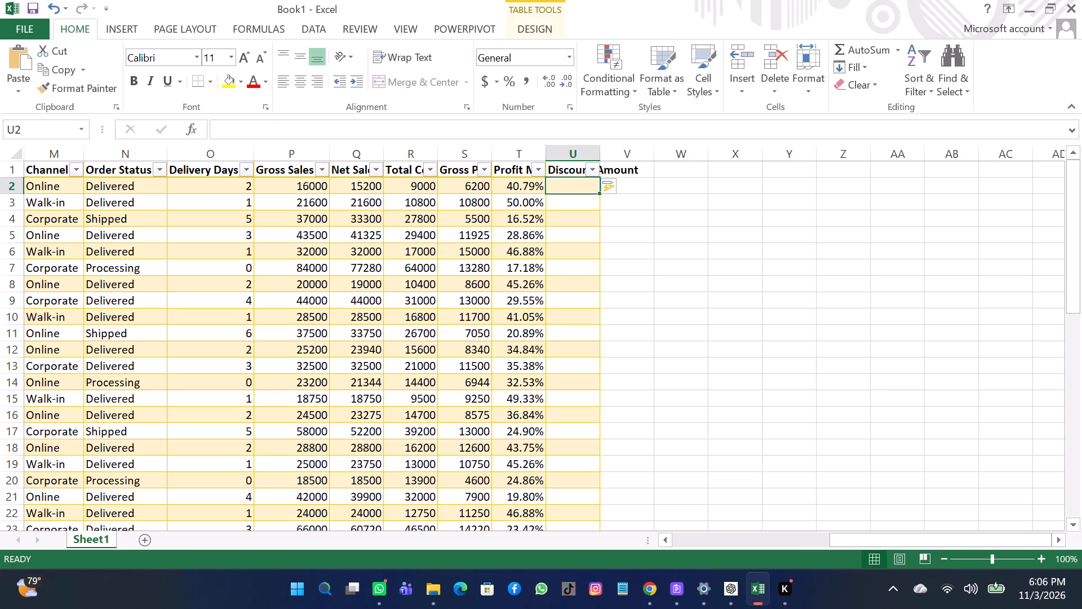
Enter the Discount Amount formula =P2*J2 in cell U2 for the table column.
{"action": "key", "text": "equal"}
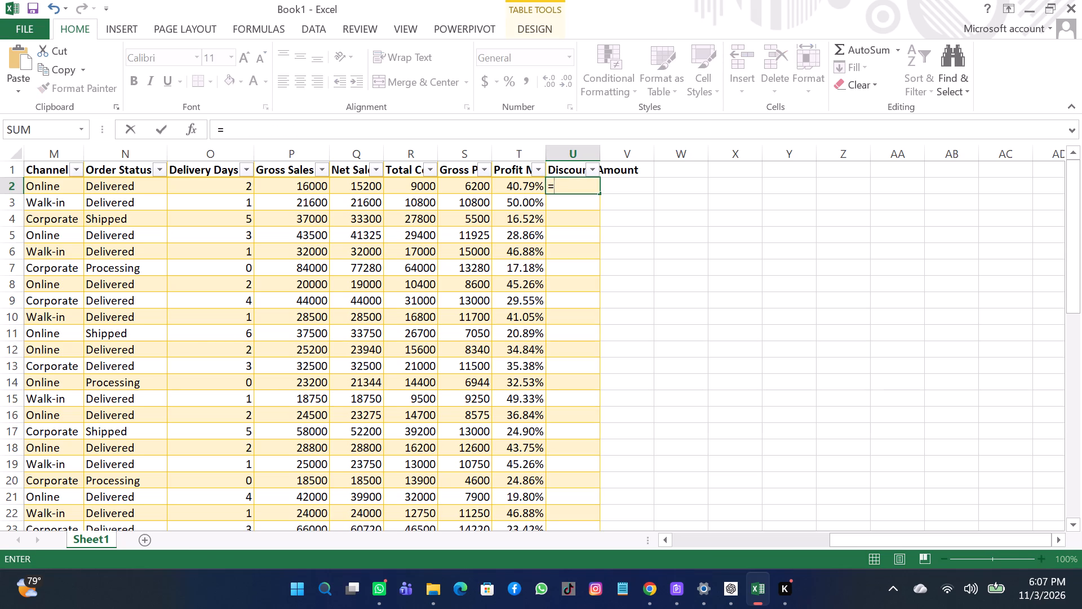
{"action": "type", "text": "P2"}
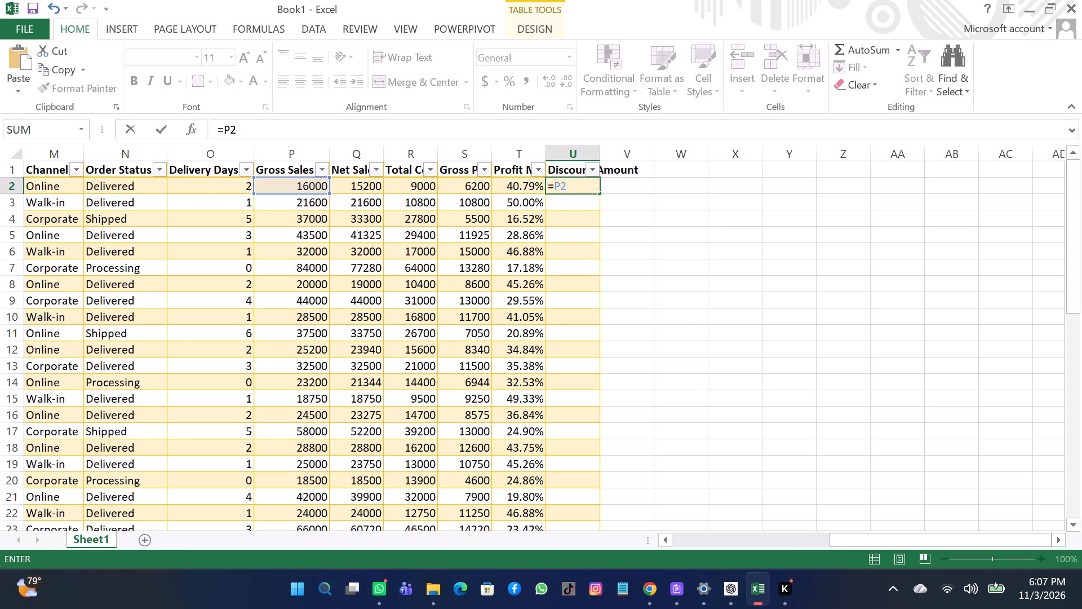
{"action": "key", "text": "shift+asterisk"}
{"action": "key", "text": "j"}
{"action": "key", "text": "2"}
{"action": "key", "text": "Return"}
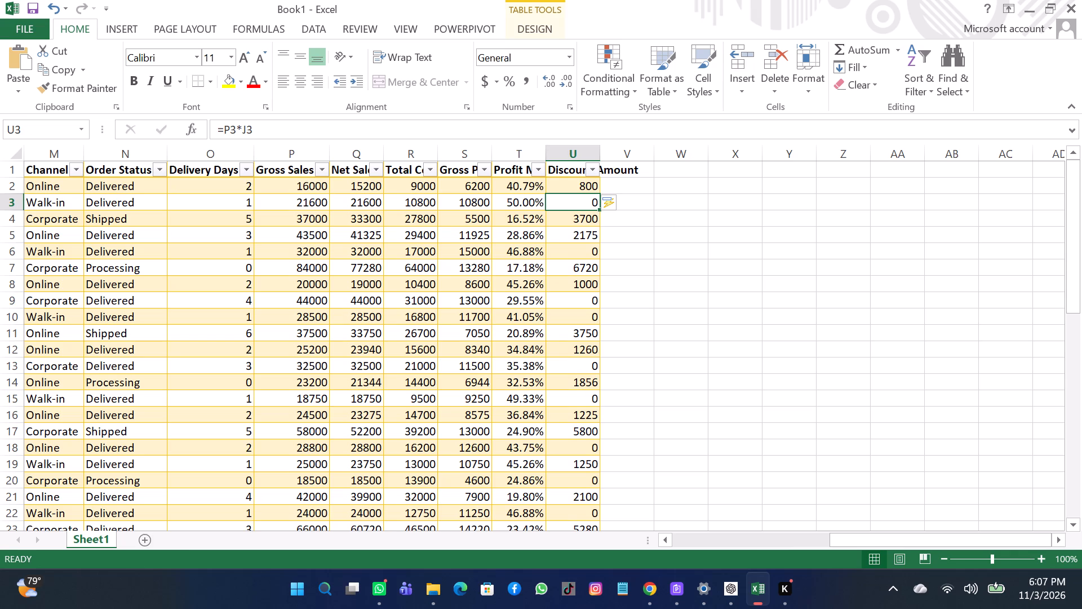
Add a table column headed Payment Risk in cell V1, next to Discount Amount.
{"action": "scroll", "coordinate": [184, 273], "scroll_direction": "right", "scroll_amount": 5}
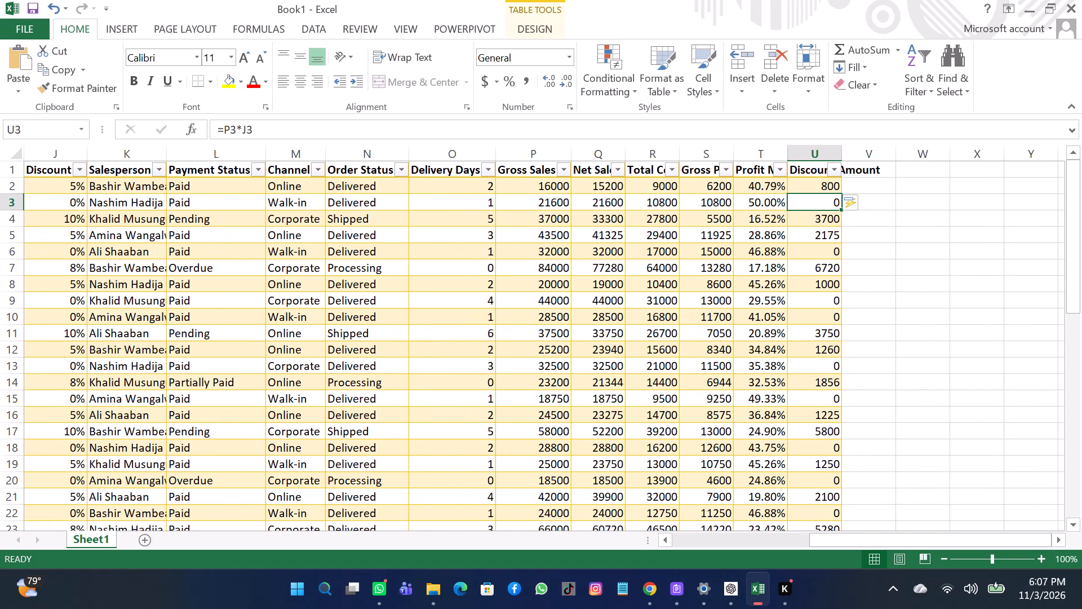
{"action": "scroll", "coordinate": [184, 273], "scroll_direction": "right", "scroll_amount": 1}
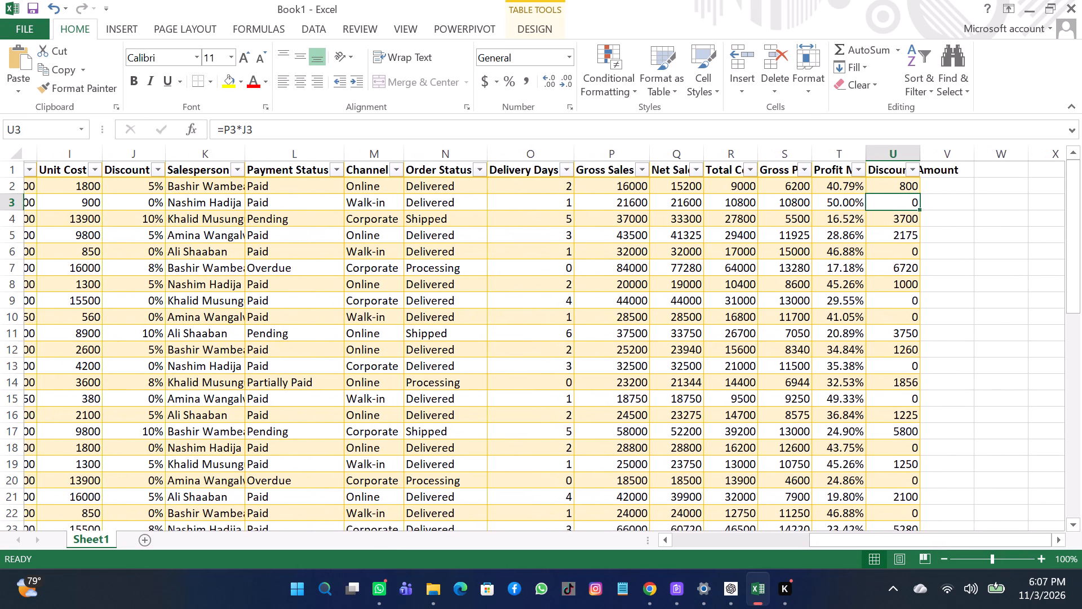
{"action": "scroll", "coordinate": [184, 273], "scroll_direction": "right", "scroll_amount": 1}
{"action": "scroll", "coordinate": [184, 273], "scroll_direction": "left", "scroll_amount": 7}
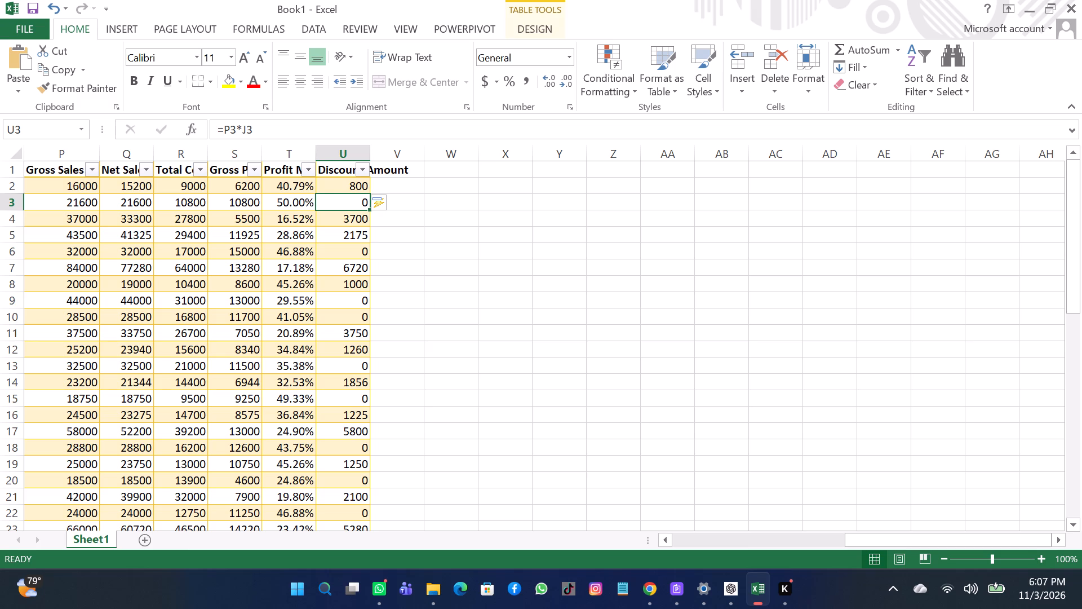
{"action": "left_click", "coordinate": [397, 169]}
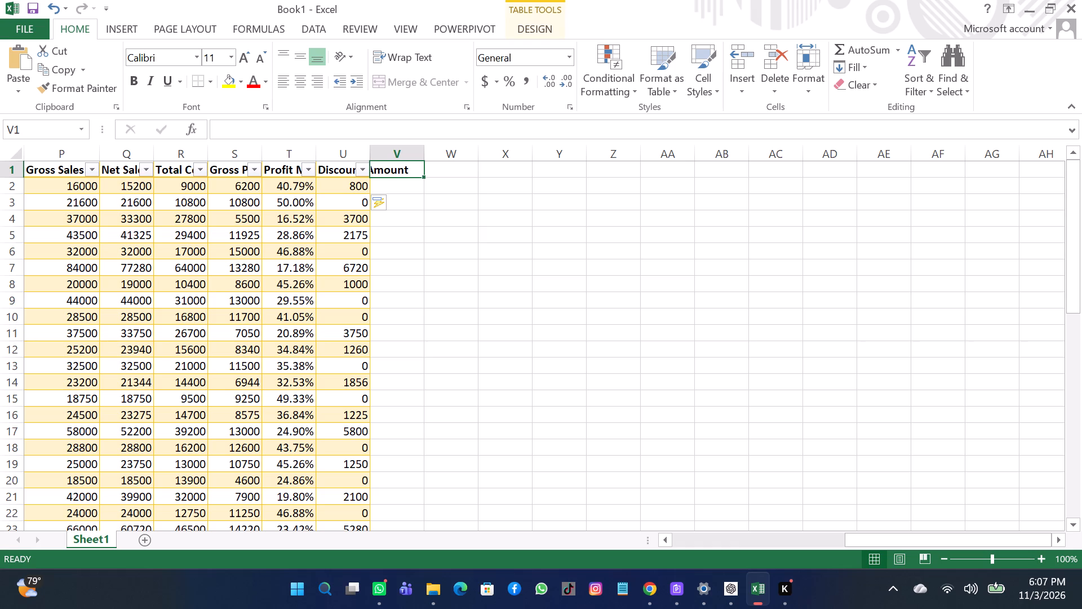
{"action": "key", "text": "p"}
{"action": "type", "text": "ayment"}
{"action": "key", "text": "space"}
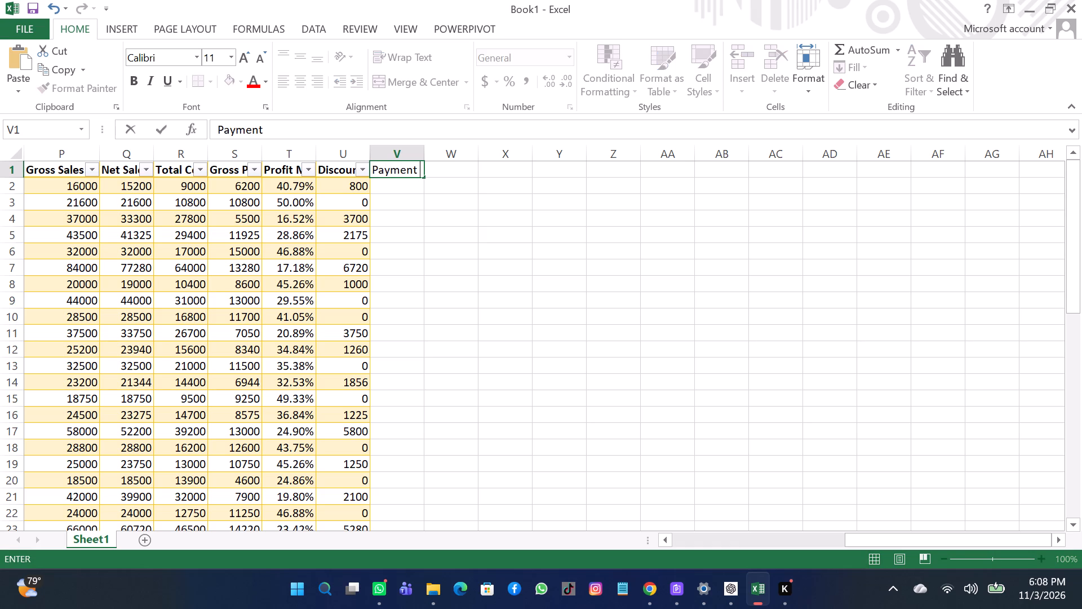
{"action": "key", "text": "r"}
{"action": "type", "text": "isk"}
{"action": "key", "text": "Return"}
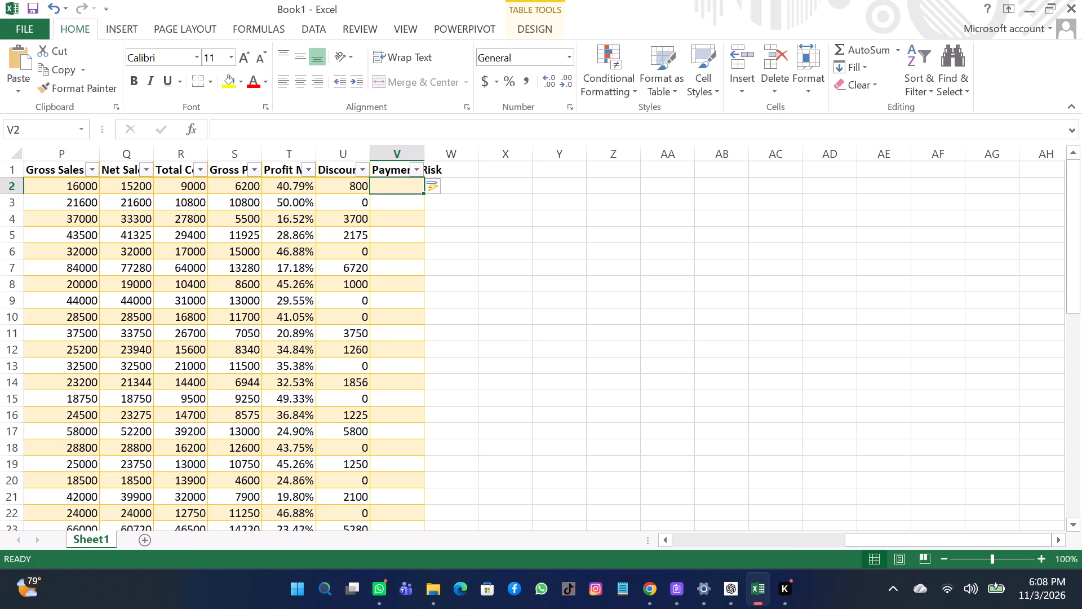
Begin the Payment Risk formula in cell V2 with an IF that returns "High Risk" when L2 equals "Overdue".
{"action": "key", "text": "equal"}
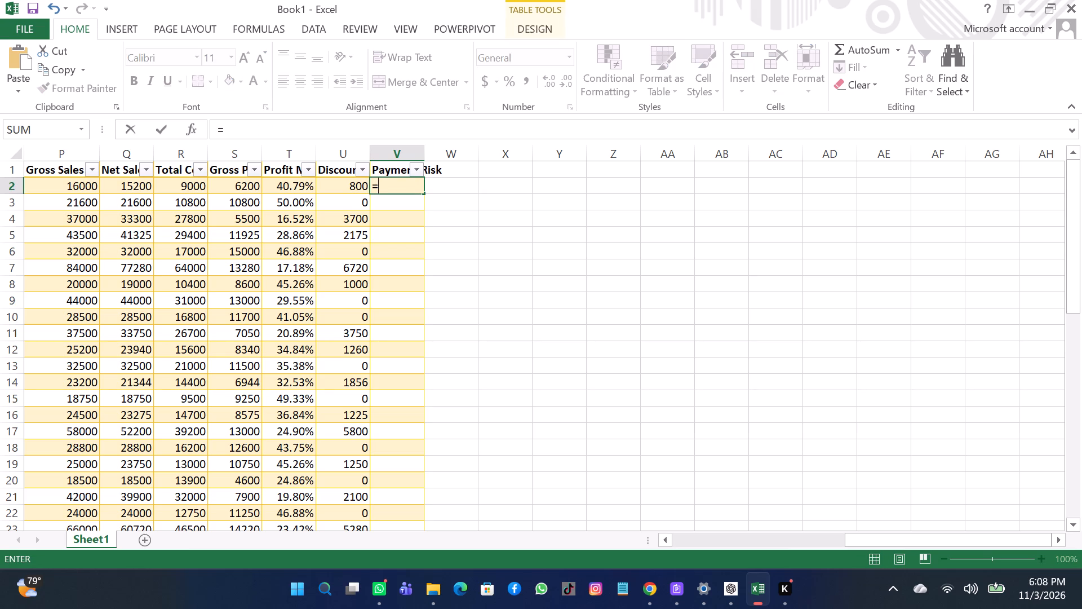
{"action": "type", "text": "IF"}
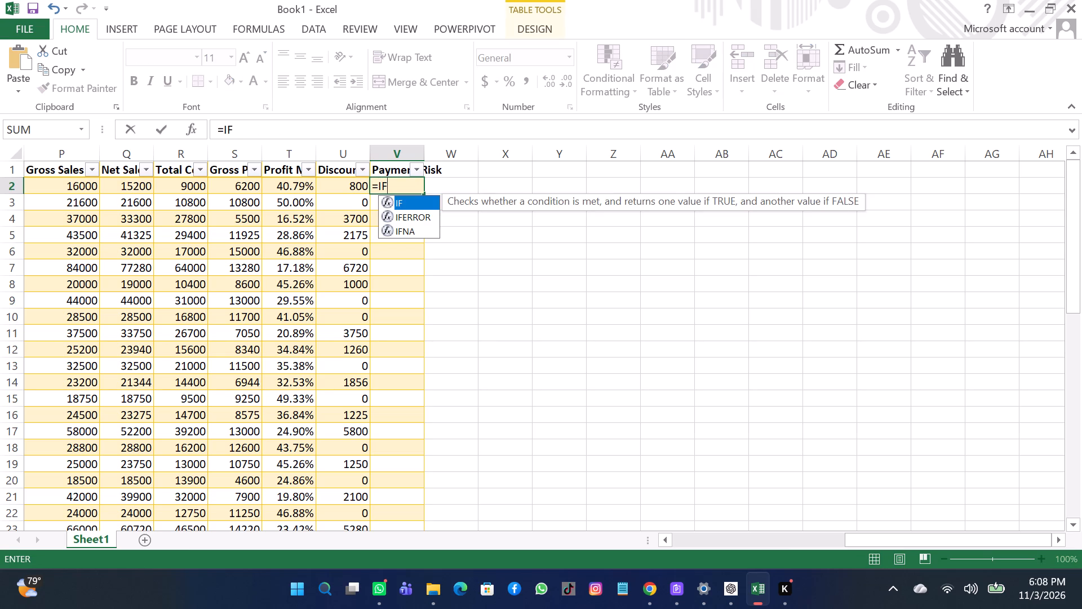
{"action": "key", "text": "shift+parenleft"}
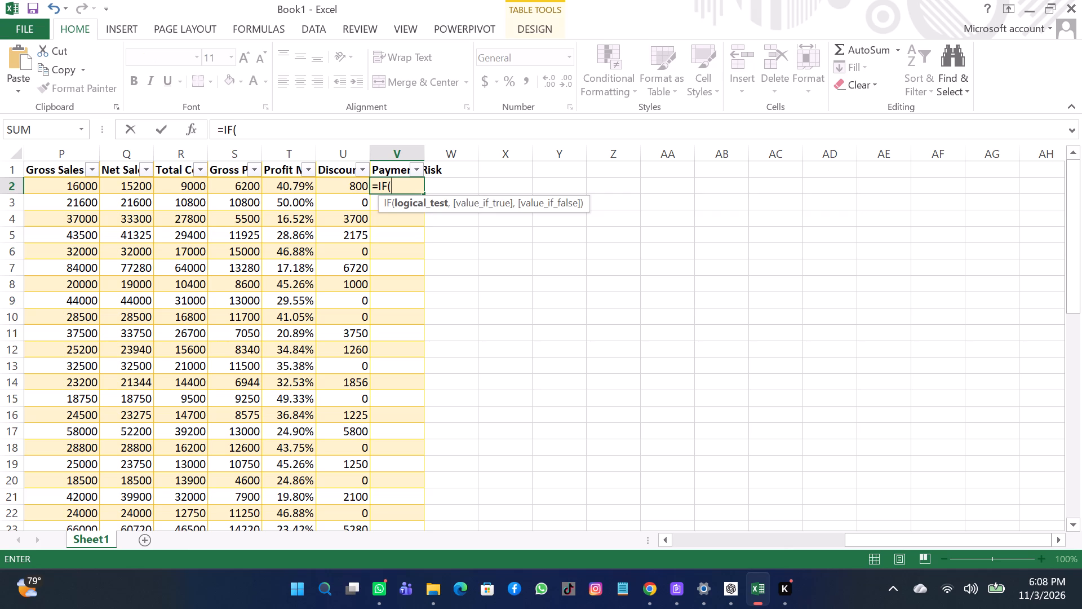
{"action": "key", "text": "l"}
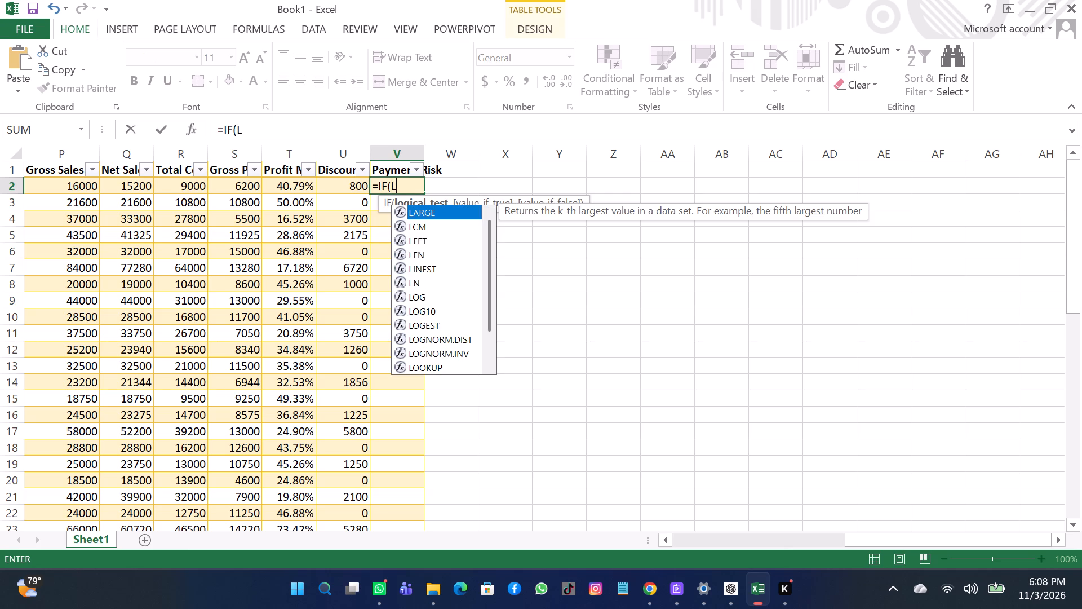
{"action": "key", "text": "2"}
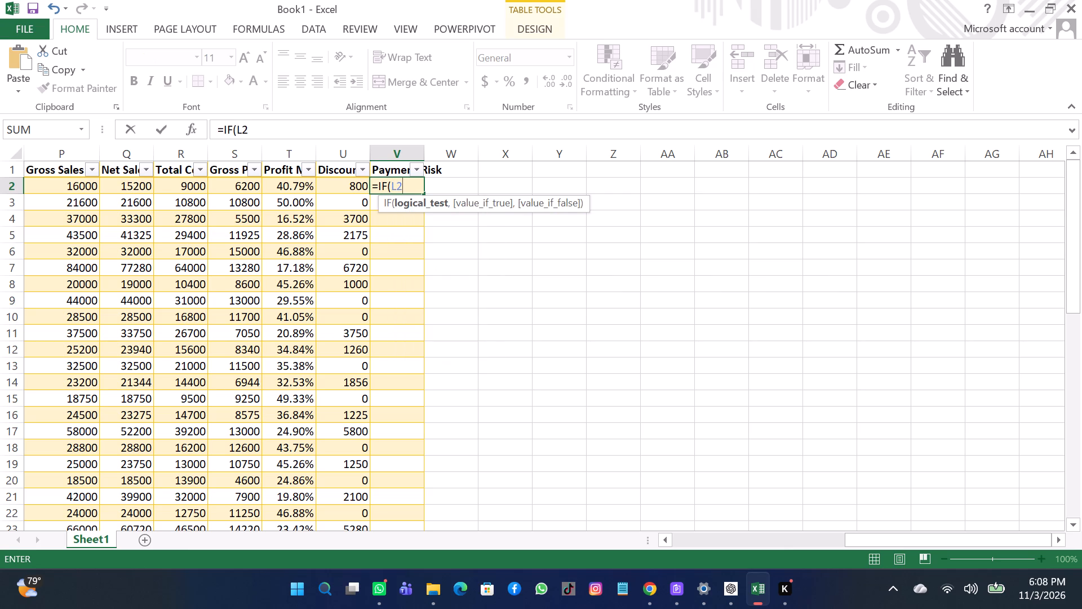
{"action": "key", "text": "equal"}
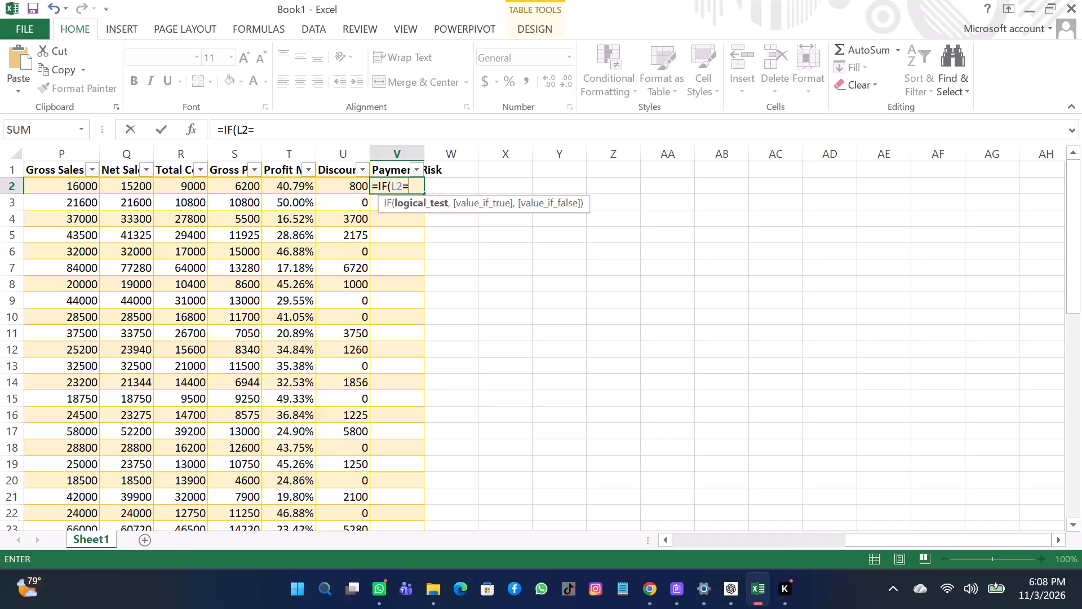
{"action": "key", "text": "shift+quotedbl"}
{"action": "key", "text": "o"}
{"action": "key", "text": "n"}
{"action": "key", "text": "BackSpace"}
{"action": "type", "text": "verd"}
{"action": "type", "text": "ur"}
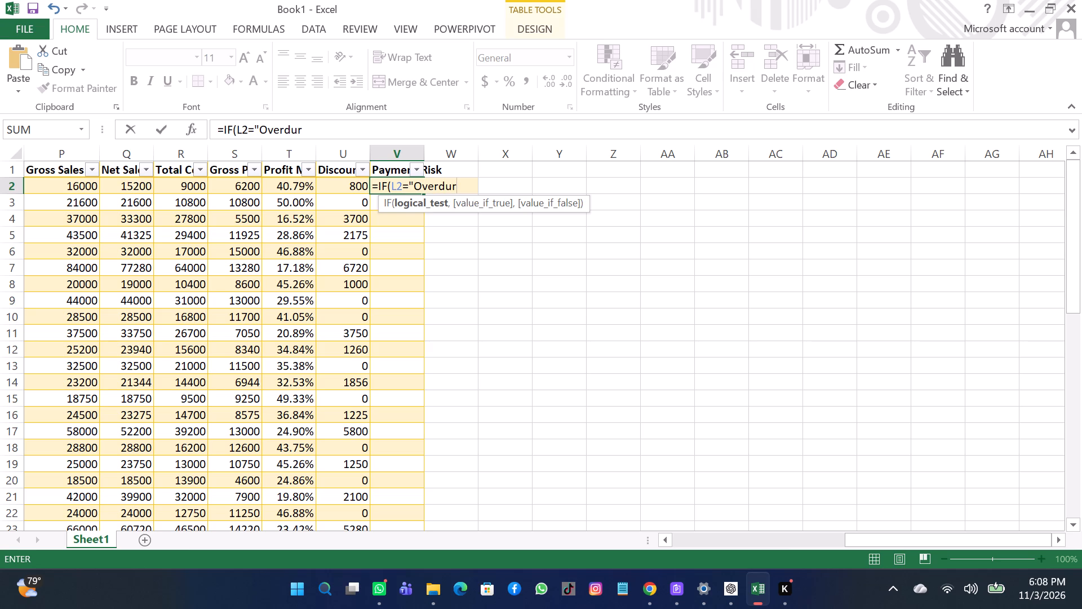
{"action": "key", "text": "BackSpace"}
{"action": "key", "text": "e"}
{"action": "key", "text": "shift+quotedbl"}
{"action": "key", "text": "comma"}
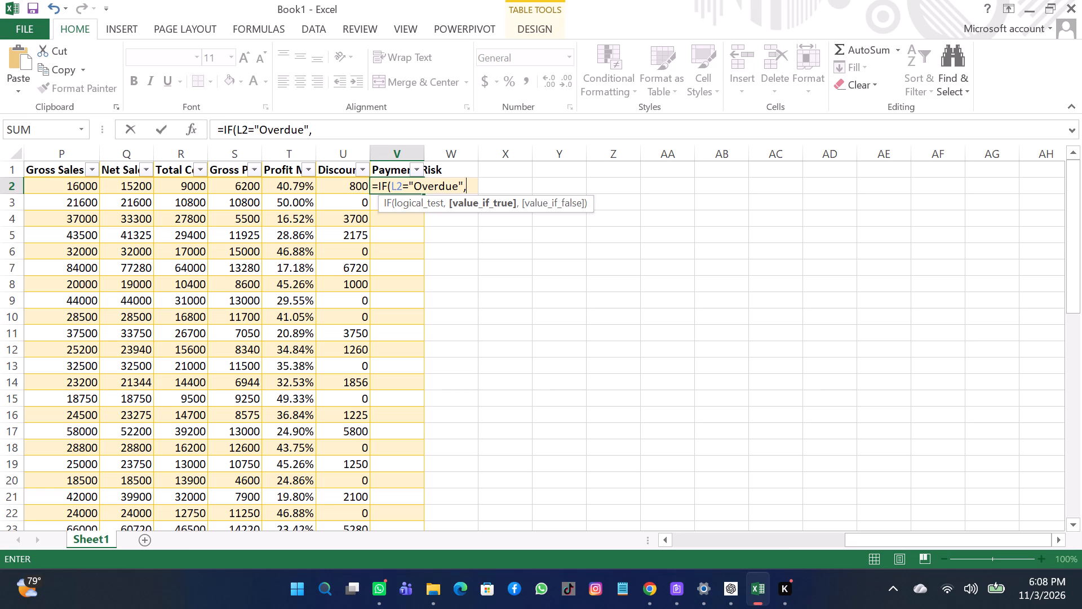
{"action": "key", "text": "shift+quotedbl"}
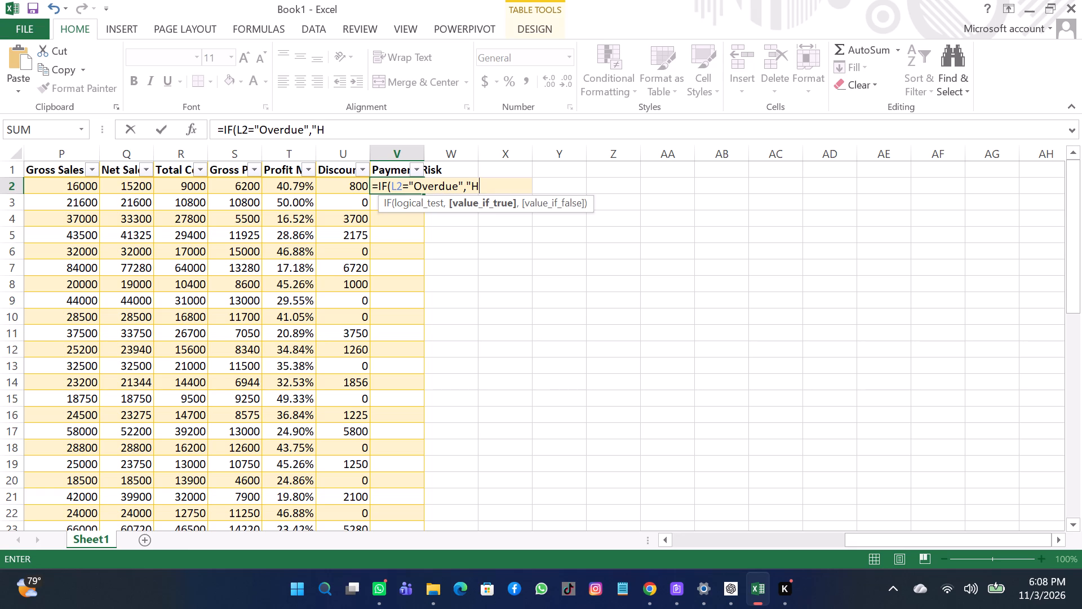
{"action": "key", "text": "i"}
{"action": "type", "text": "gh"}
{"action": "key", "text": "space"}
{"action": "key", "text": "r"}
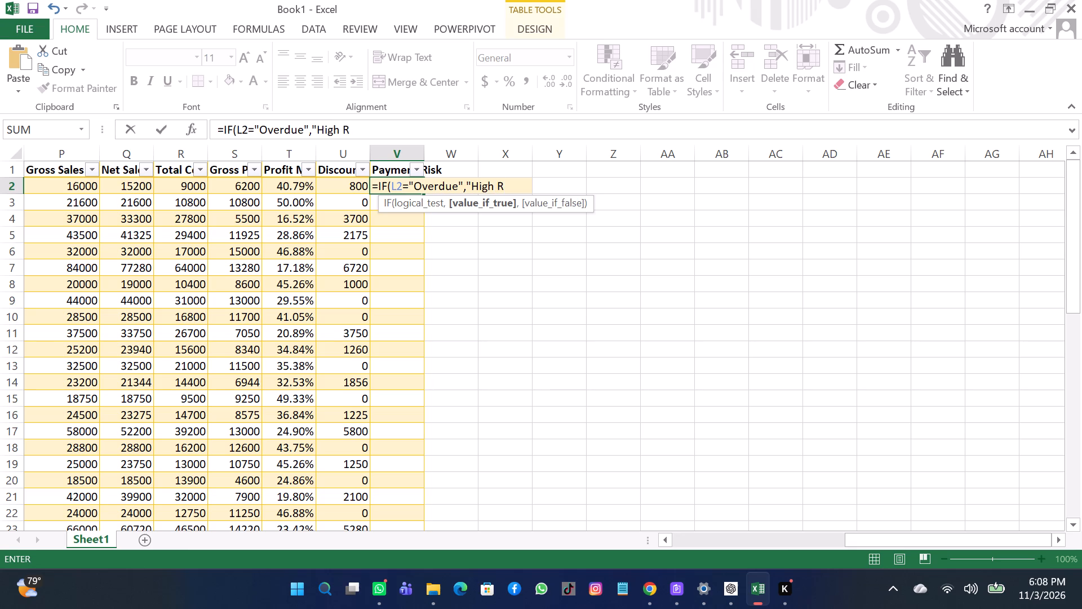
{"action": "type", "text": "isk"}
{"action": "key", "text": "shift+quotedbl"}
{"action": "key", "text": "comma"}
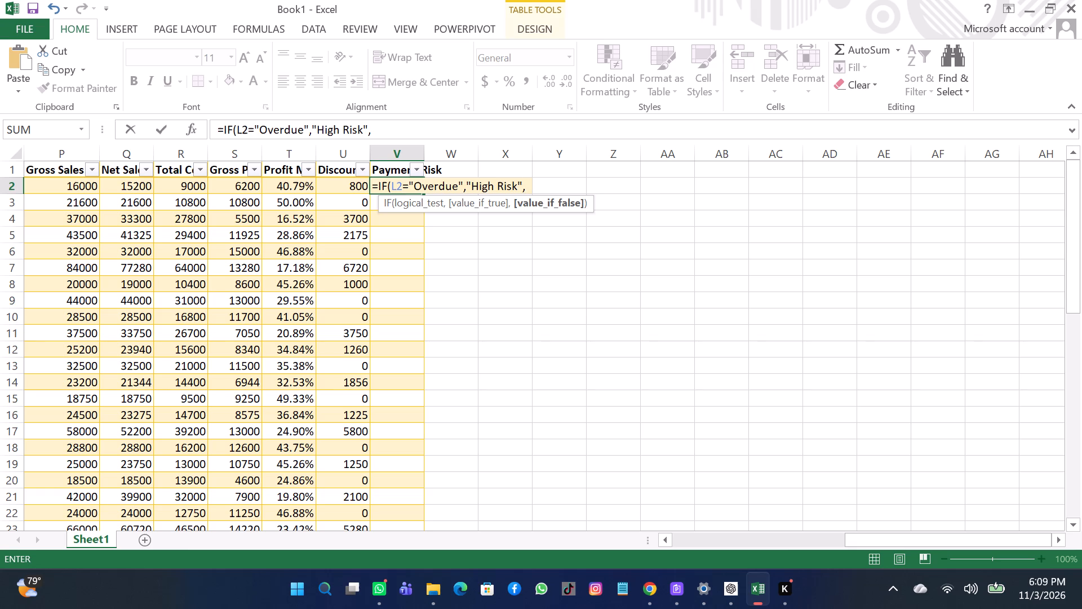
Nest a second IF as the formula's false case in V2, returning "Medium Risk" when L2 equals "Pending".
{"action": "key", "text": "i"}
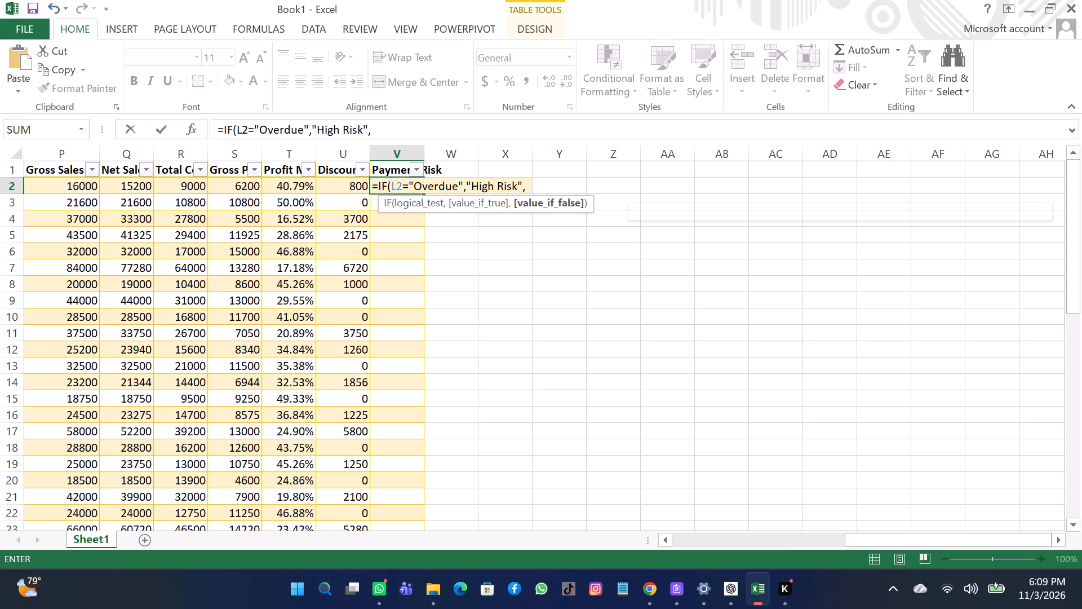
{"action": "key", "text": "f"}
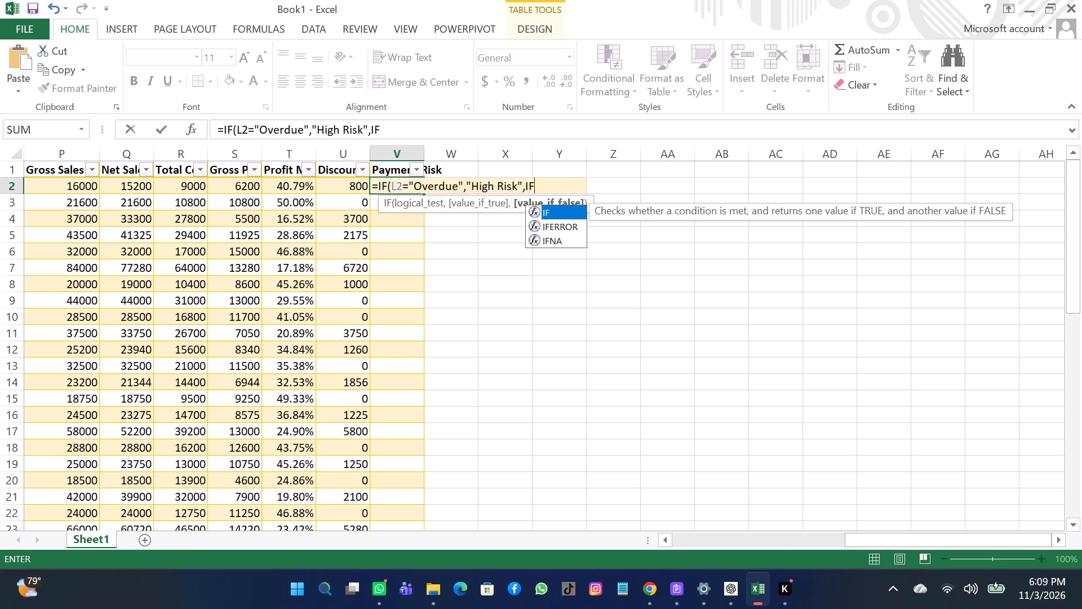
{"action": "key", "text": "shift+parenleft"}
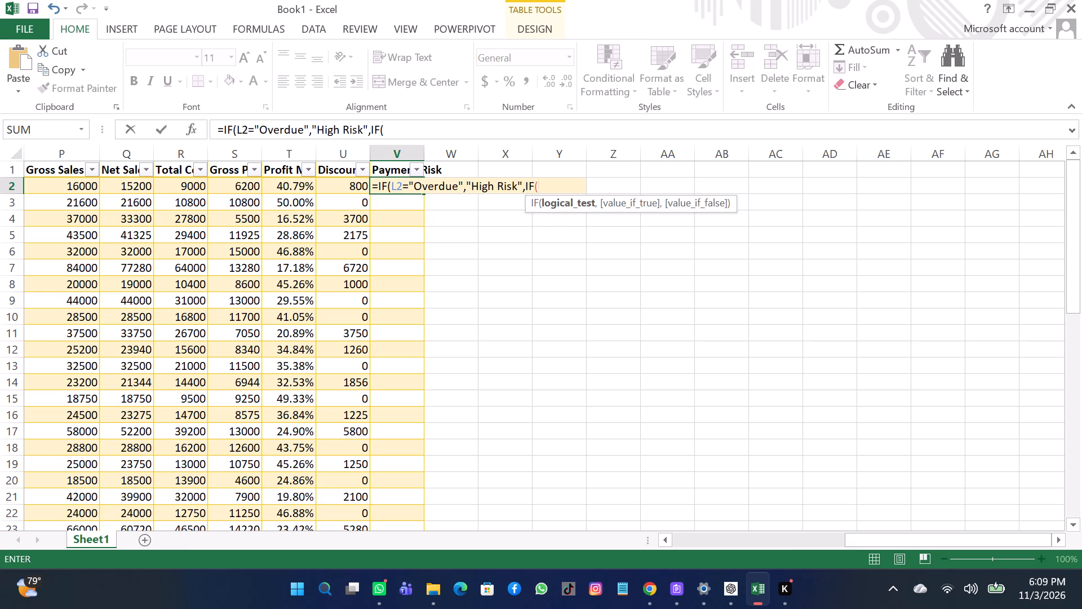
{"action": "key", "text": "l"}
{"action": "key", "text": "2"}
{"action": "key", "text": "equal"}
{"action": "key", "text": "shift+quotedbl"}
{"action": "key", "text": "e"}
{"action": "type", "text": "nding"}
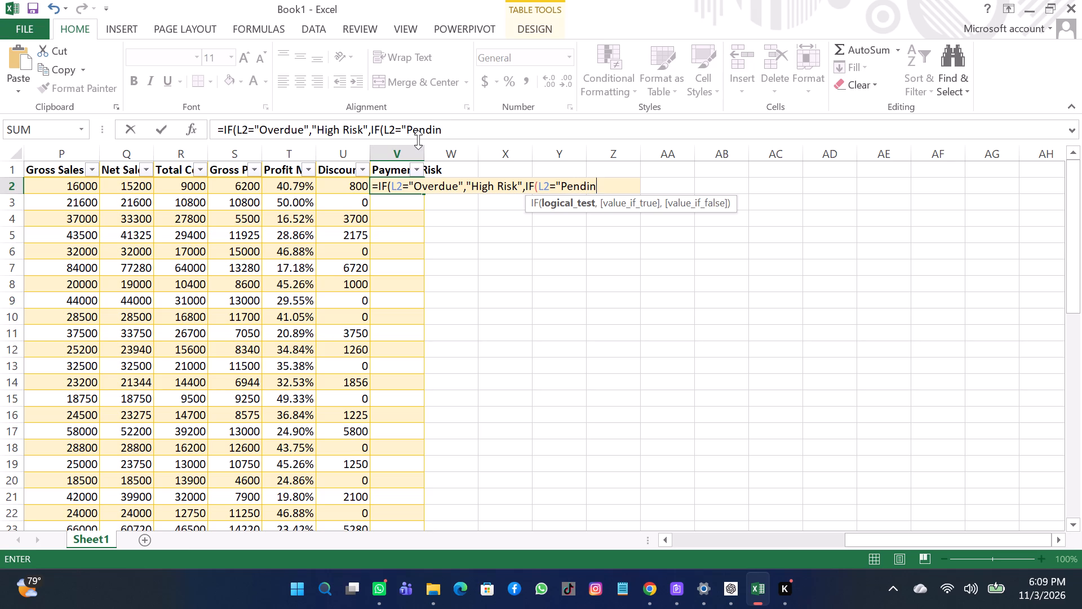
{"action": "key", "text": "shift+quotedbl"}
{"action": "key", "text": "comma"}
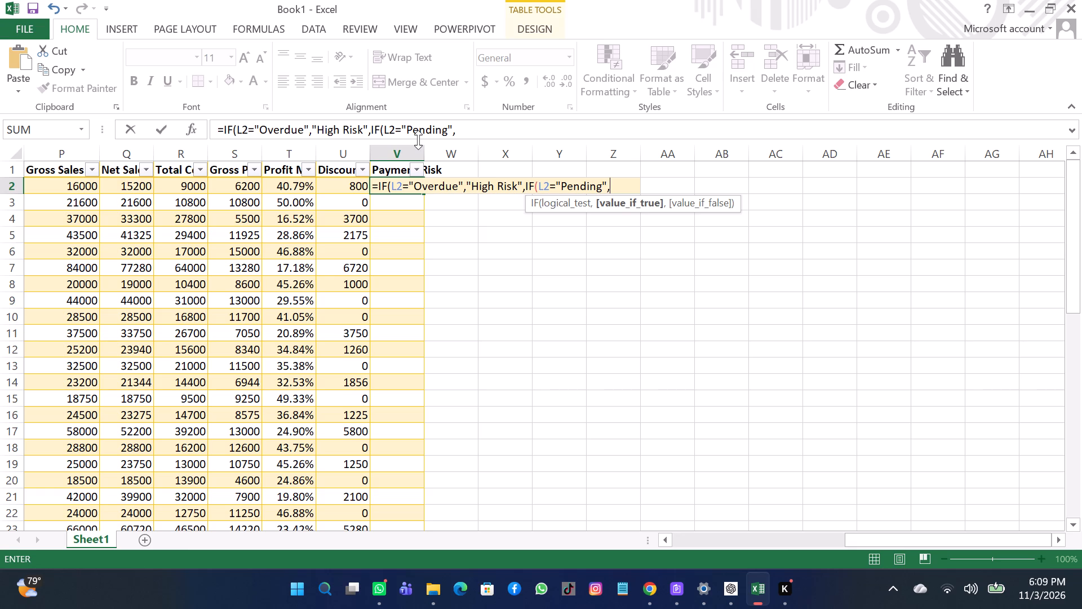
{"action": "key", "text": "shift+quotedbl"}
{"action": "key", "text": "m"}
{"action": "type", "text": "ediu"}
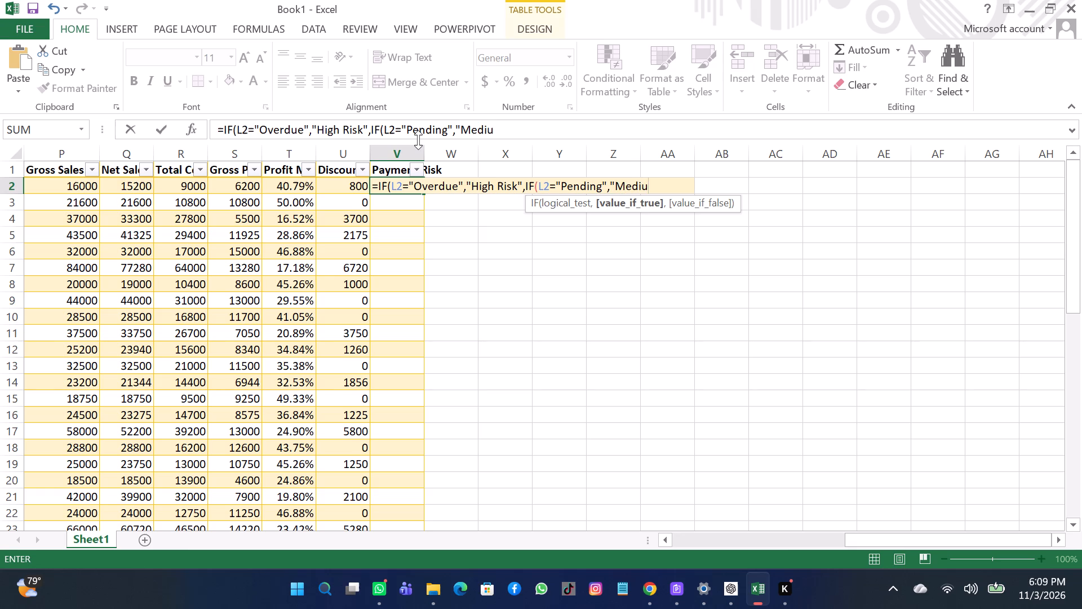
{"action": "type", "text": "m"}
{"action": "key", "text": "space"}
{"action": "key", "text": "r"}
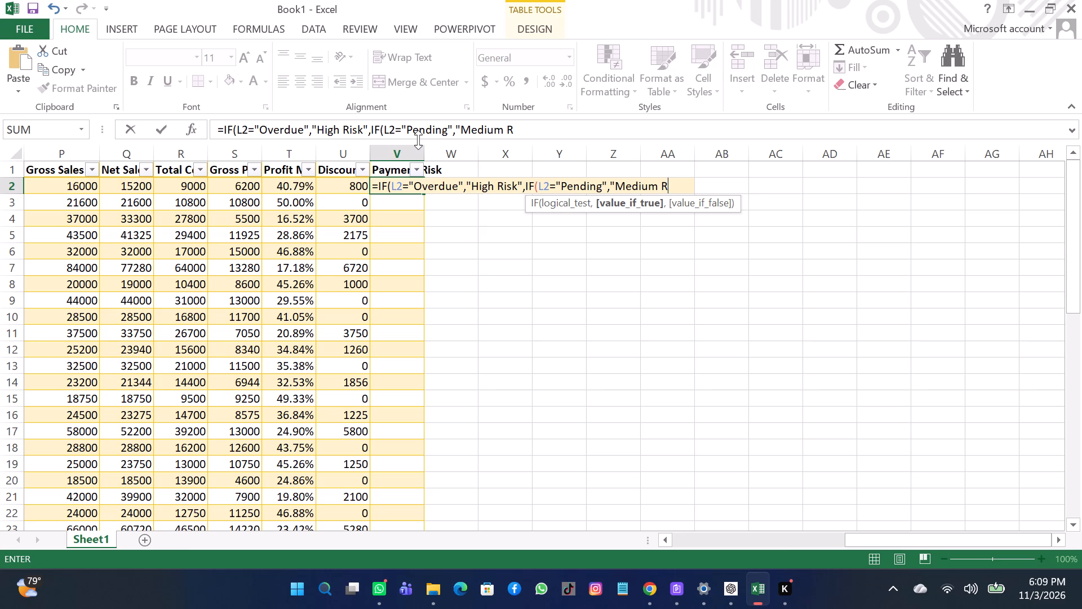
{"action": "type", "text": "is"}
{"action": "key", "text": "k"}
{"action": "key", "text": "shift+quotedbl"}
{"action": "key", "text": "comma"}
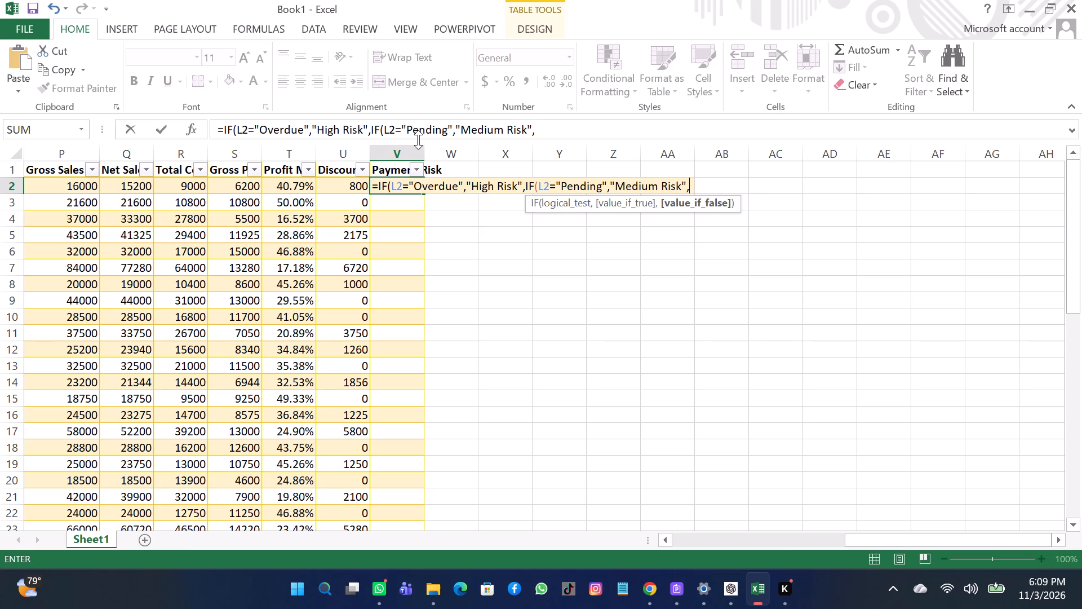
Nest a third IF as the second IF's false case in V2, returning "Monitor" when L2 equals Partially Paid.
{"action": "type", "text": "IF"}
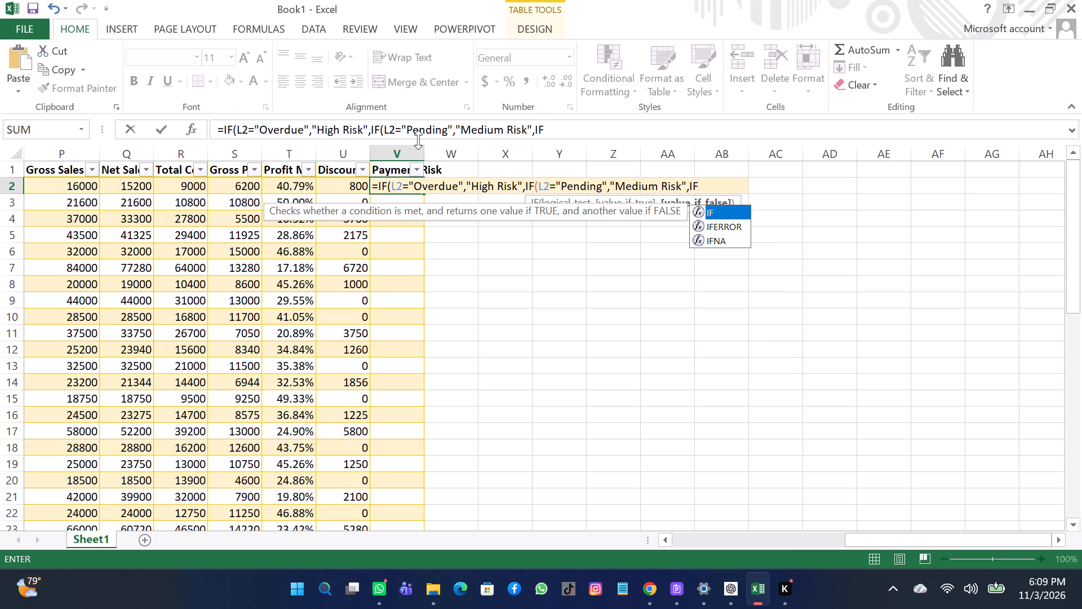
{"action": "key", "text": "shift+parenleft"}
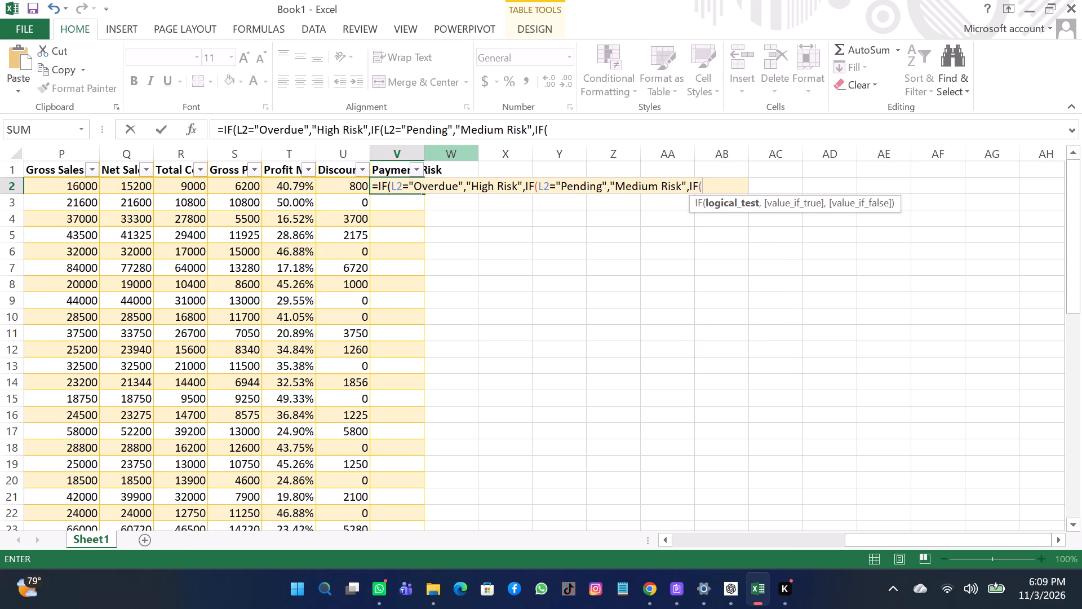
{"action": "key", "text": "l"}
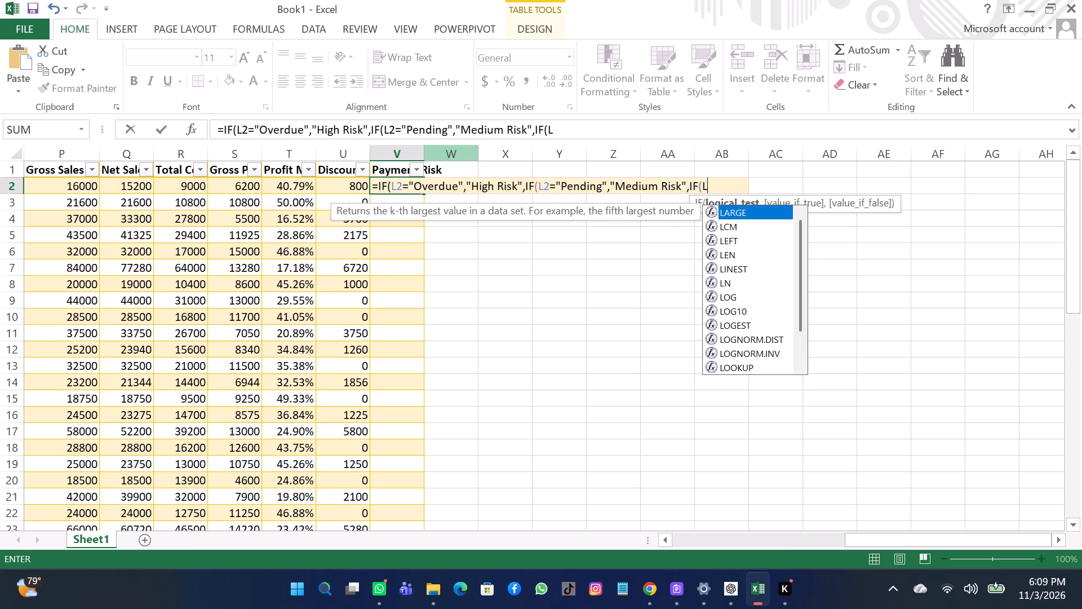
{"action": "key", "text": "2"}
{"action": "key", "text": "equal"}
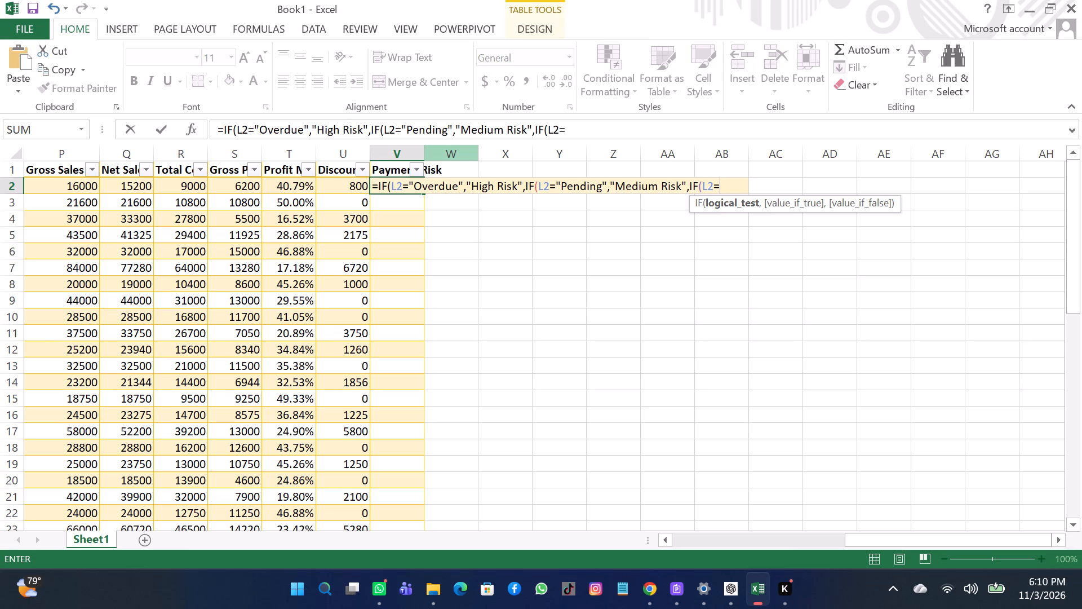
{"action": "key", "text": "p"}
{"action": "type", "text": "art"}
{"action": "type", "text": "ially"}
{"action": "key", "text": "space"}
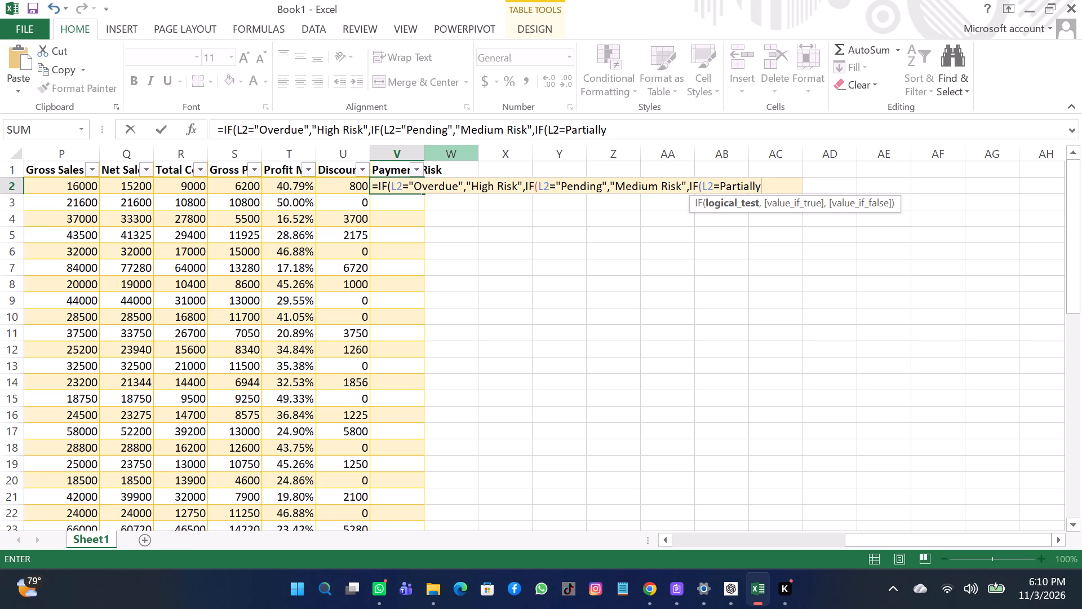
{"action": "key", "text": "p"}
{"action": "type", "text": "aid"}
{"action": "key", "text": "shift+quotedbl"}
{"action": "key", "text": "comma"}
{"action": "key", "text": "shift+quotedbl"}
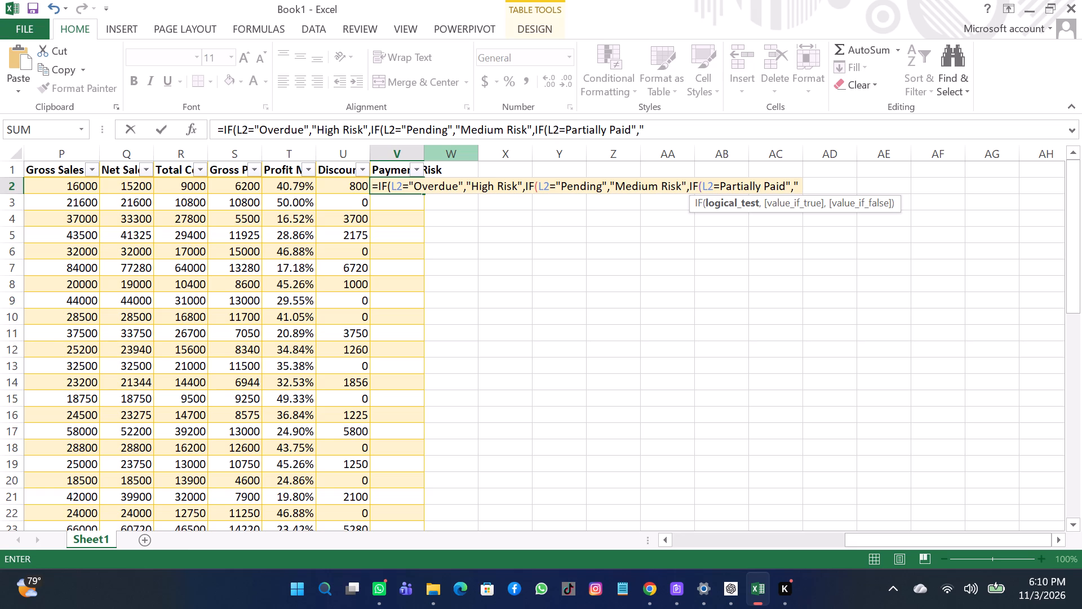
{"action": "key", "text": "m"}
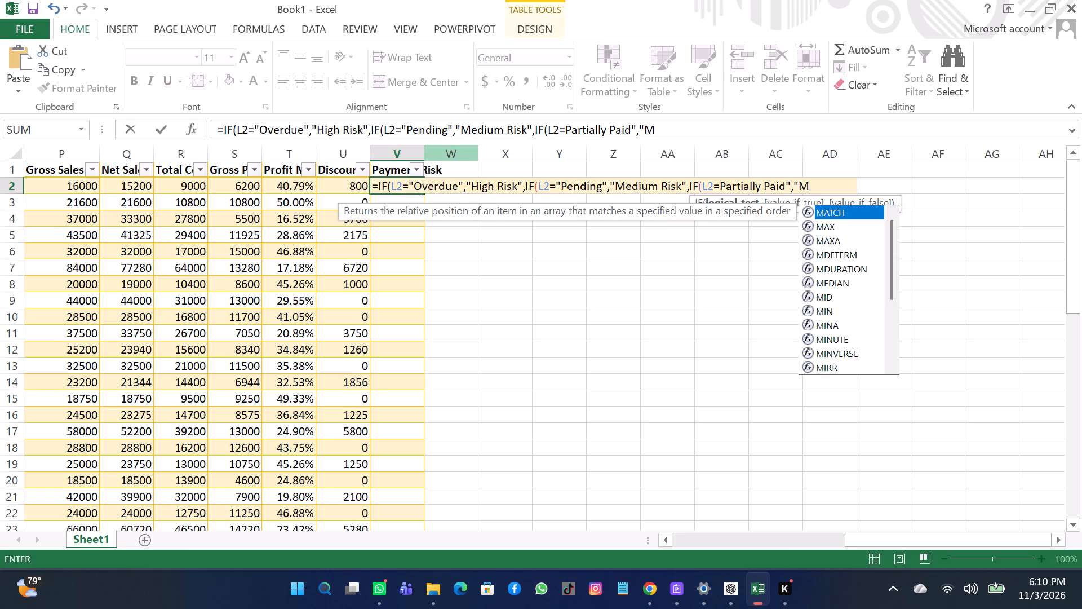
{"action": "type", "text": "onito"}
{"action": "key", "text": "r"}
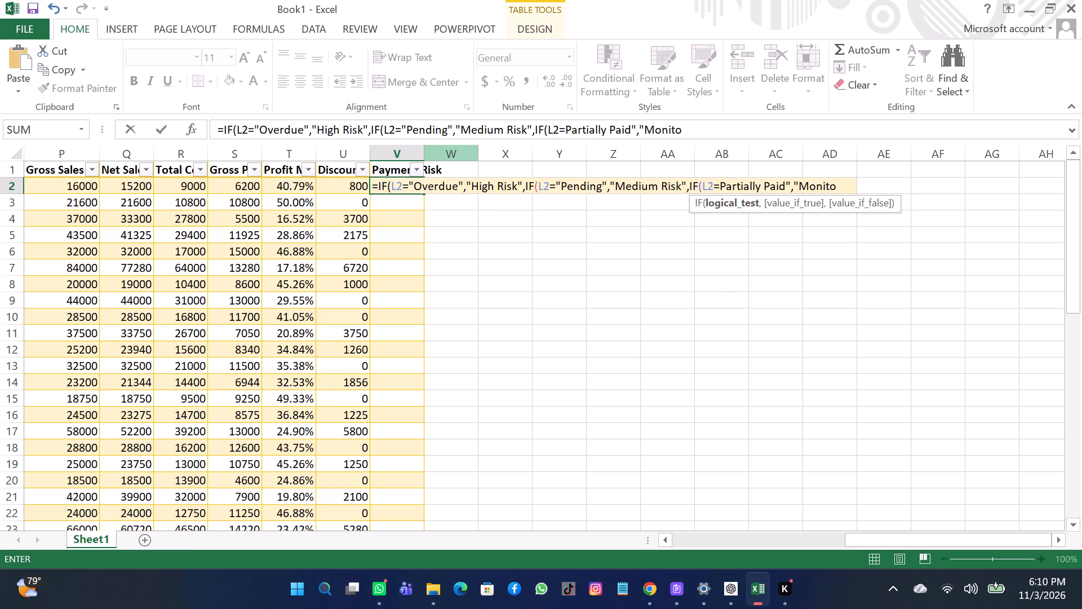
{"action": "key", "text": "shift+quotedbl"}
{"action": "key", "text": "comma"}
Complete the V2 formula with "Low Risk" as the last false value, close all three IFs and try to enter it.
{"action": "key", "text": "shift+quotedbl"}
{"action": "key", "text": "l"}
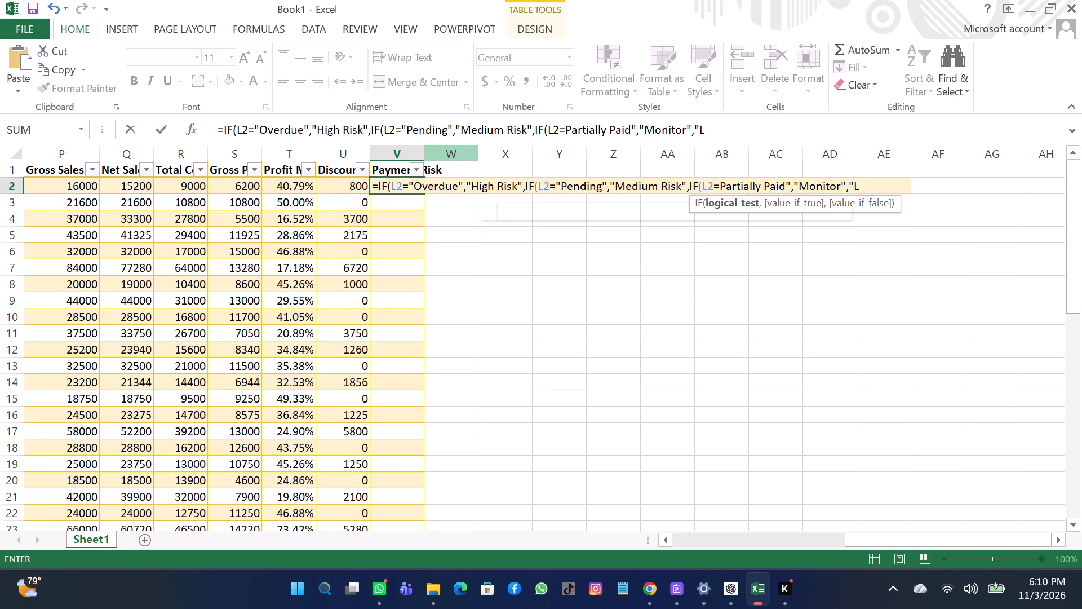
{"action": "type", "text": "ow"}
{"action": "key", "text": "space"}
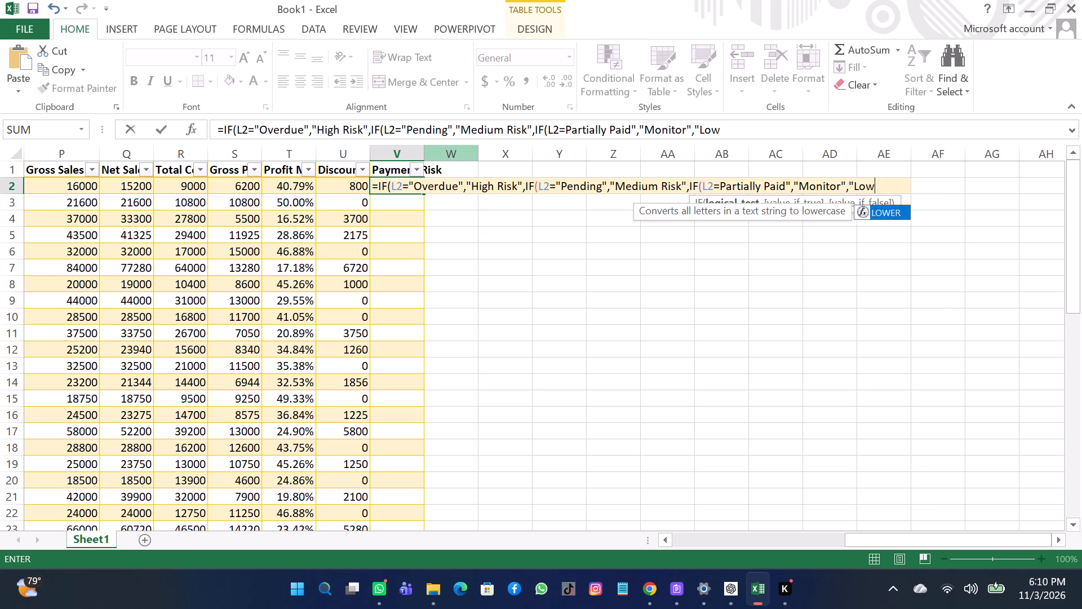
{"action": "key", "text": "r"}
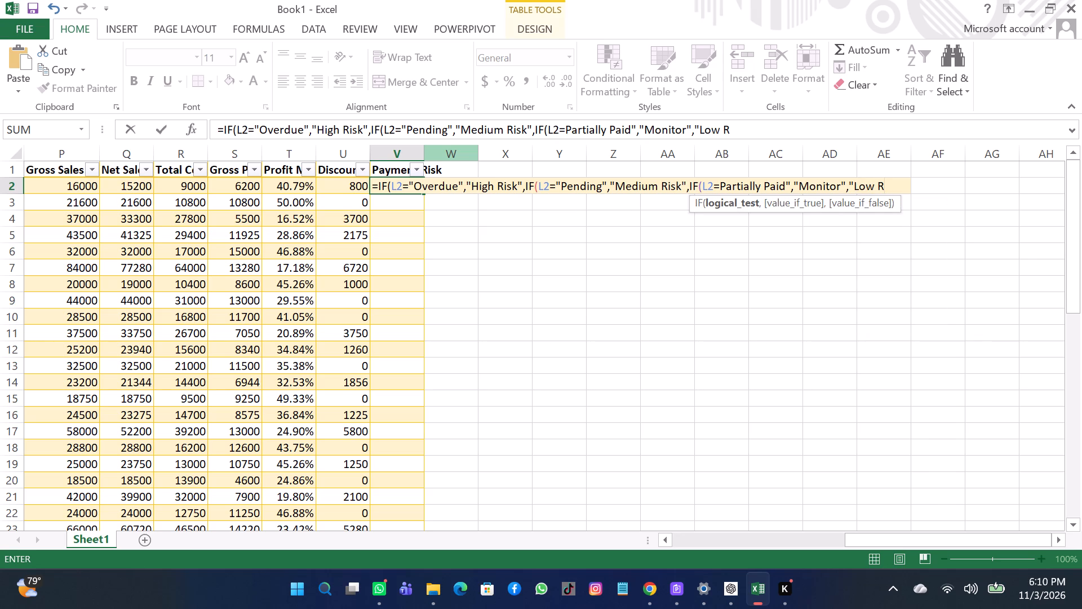
{"action": "type", "text": "isk"}
{"action": "key", "text": "shift+quotedbl"}
{"action": "key", "text": "shift+parenright"}
{"action": "type", "text": "))"}
{"action": "key", "text": "Return"}
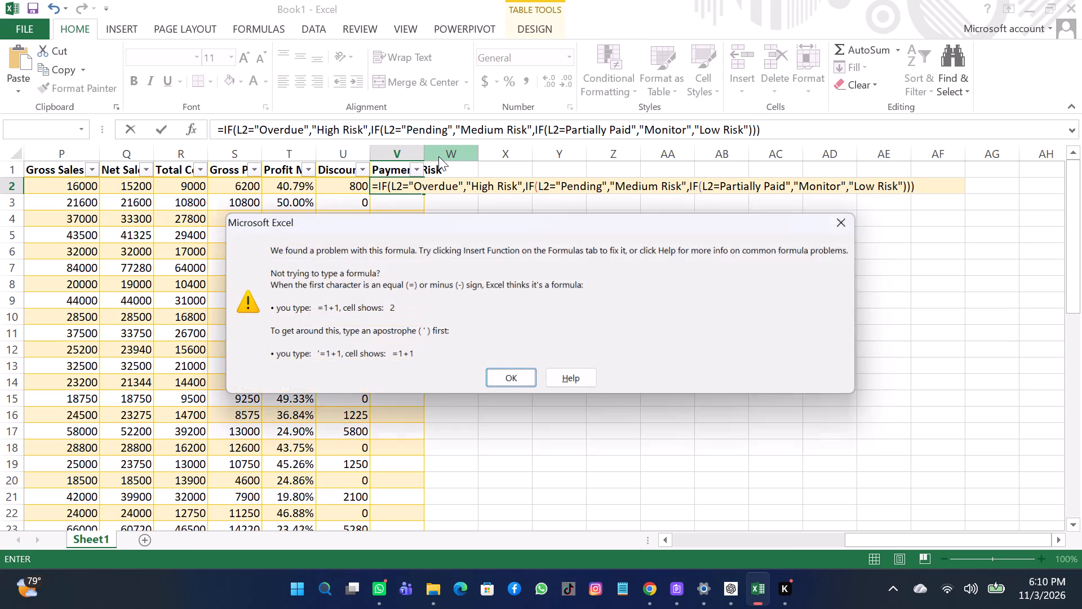
Add the missing opening quotation mark before Partially Paid in the V2 formula and enter the corrected formula for the Payment Risk column.
{"action": "left_click", "coordinate": [511, 385]}
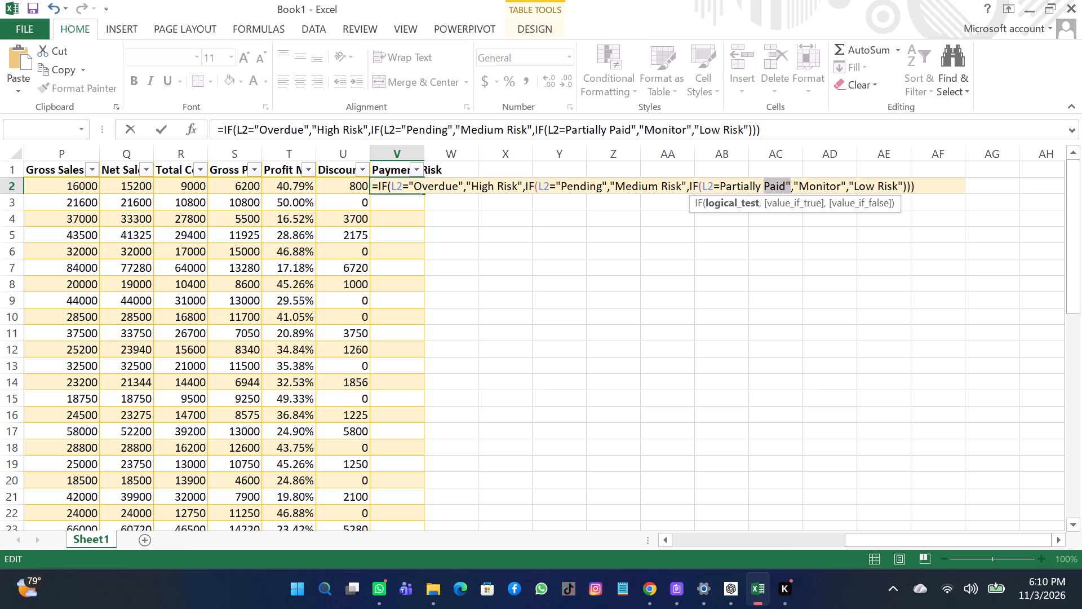
{"action": "left_click", "coordinate": [719, 186]}
{"action": "key", "text": "shift+quotedbl"}
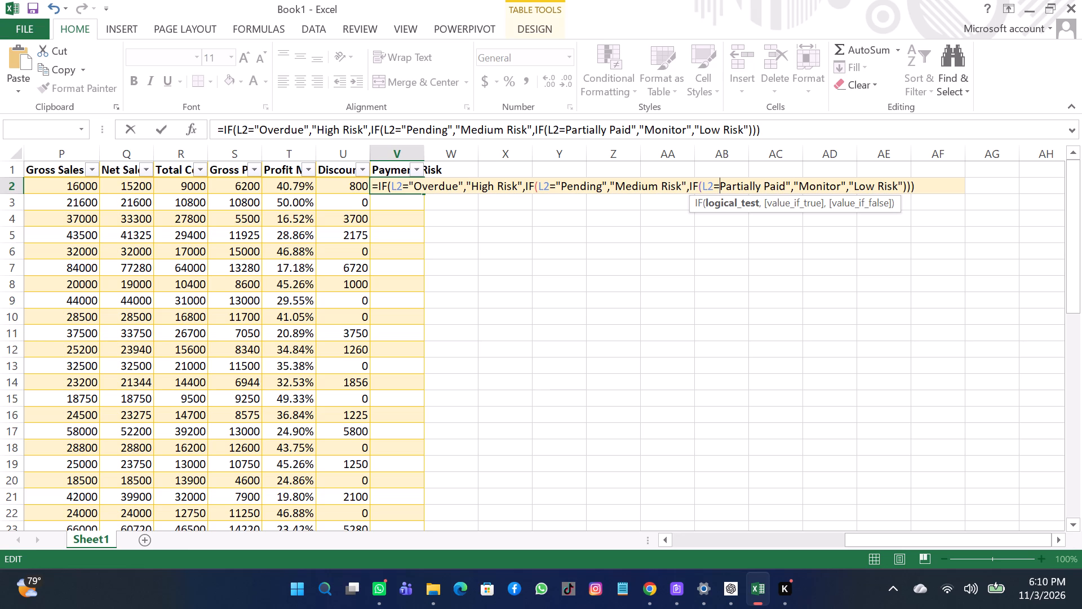
{"action": "key", "text": "Return"}
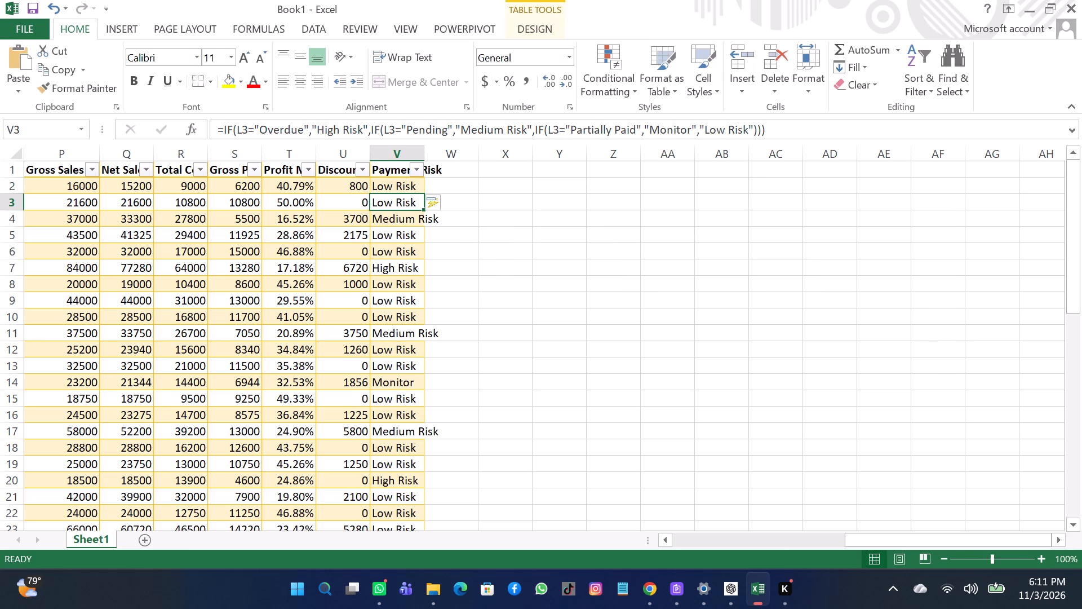
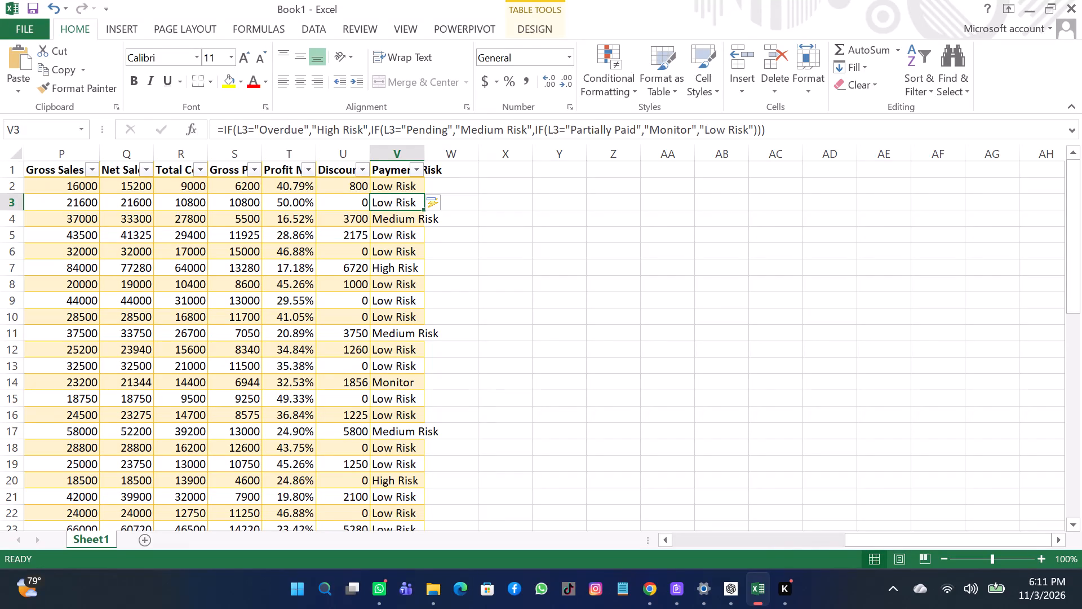
Add a new column header "Delivery Performance" in cell W1, directly beside the Payment Risk column.
{"action": "left_click", "coordinate": [451, 167]}
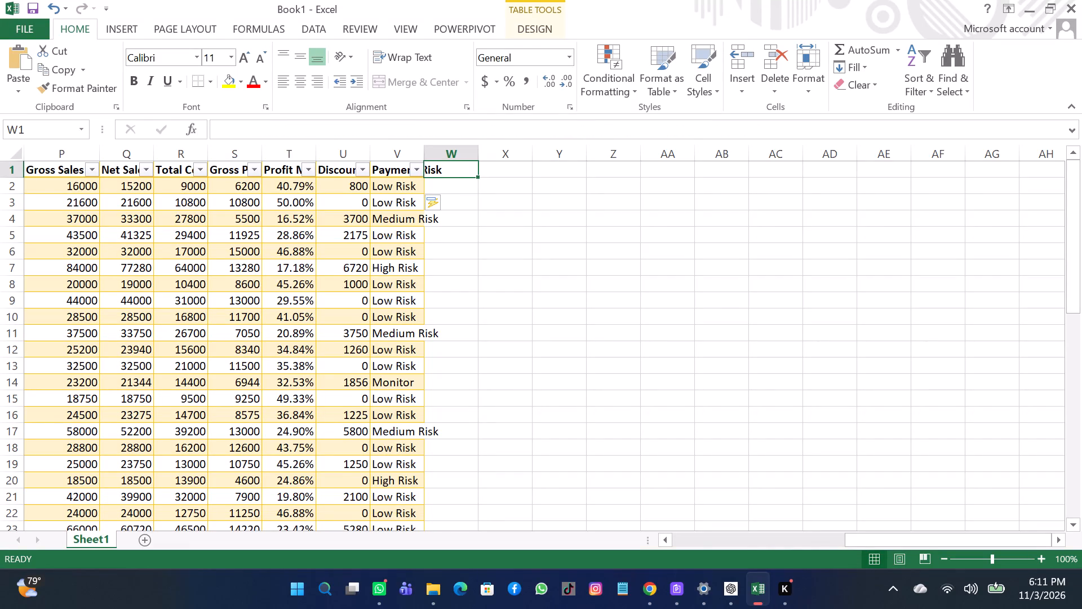
{"action": "key", "text": "d"}
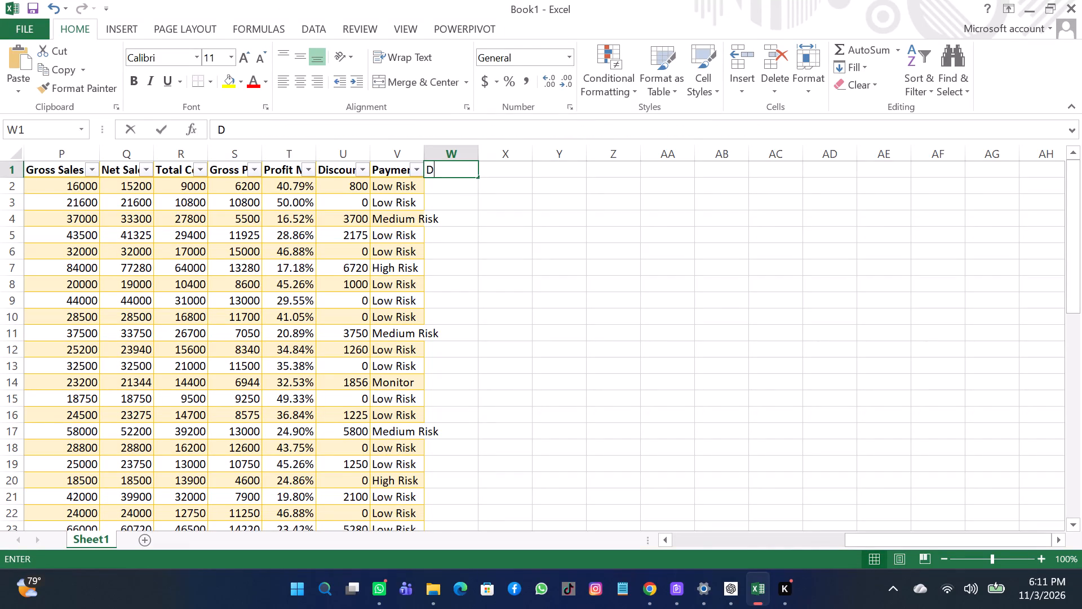
{"action": "type", "text": "elivery"}
{"action": "key", "text": "space"}
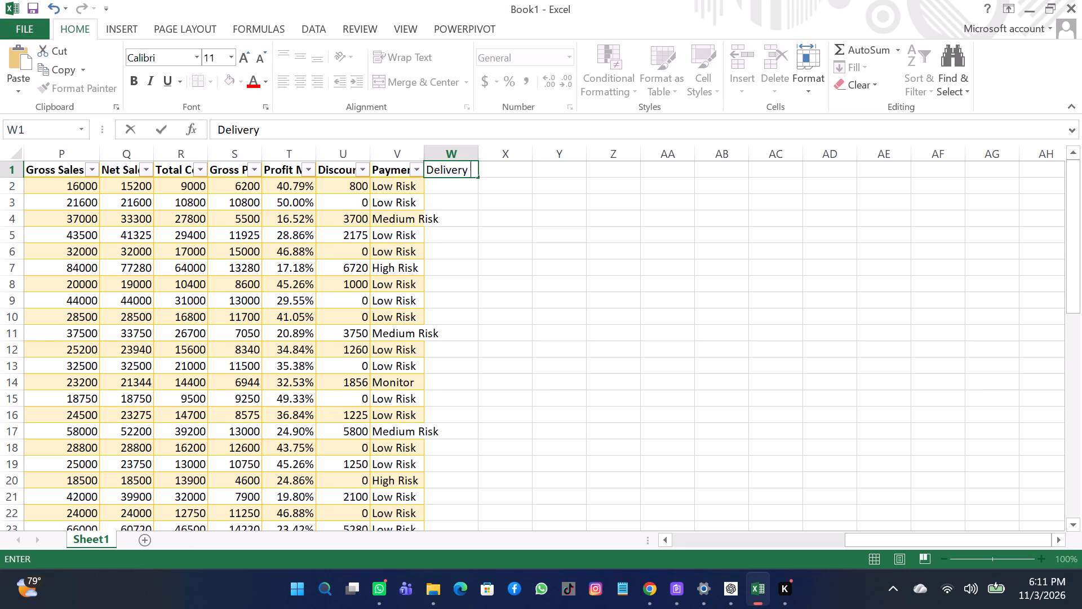
{"action": "key", "text": "p"}
{"action": "type", "text": "erformance"}
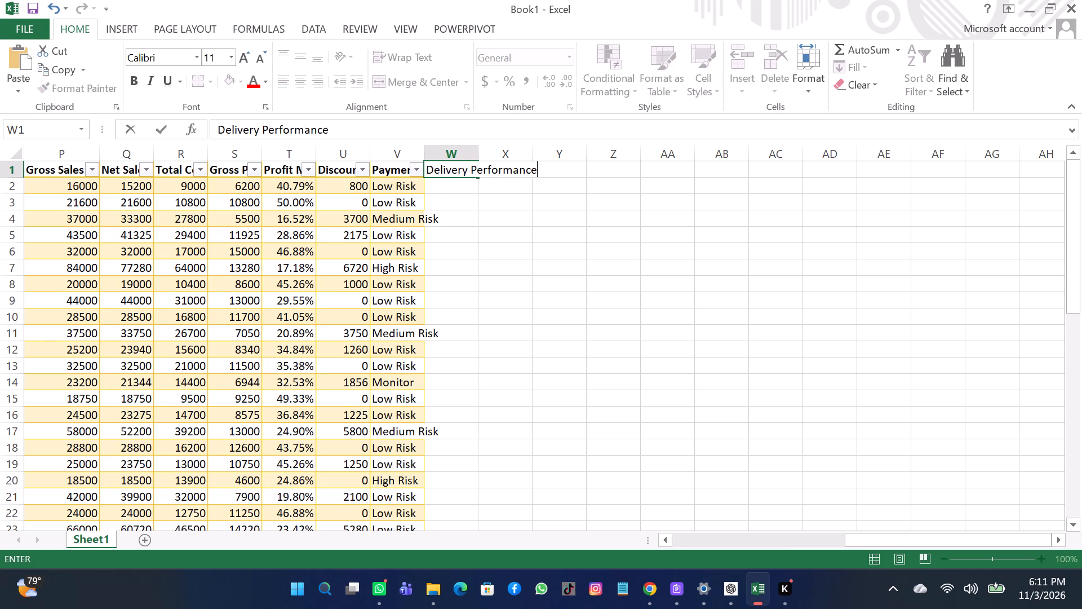
{"action": "key", "text": "Return"}
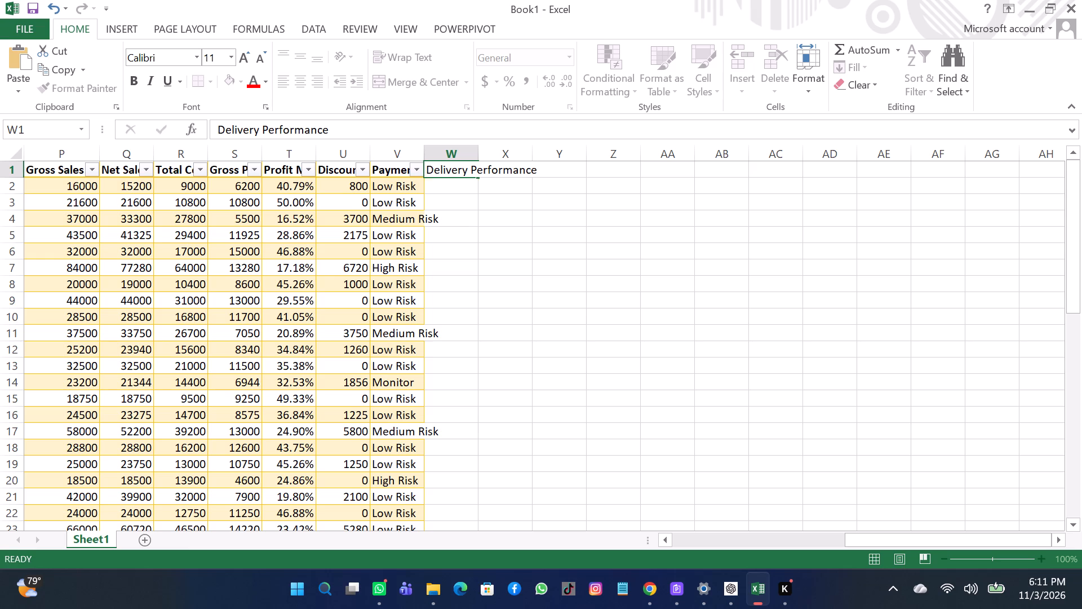
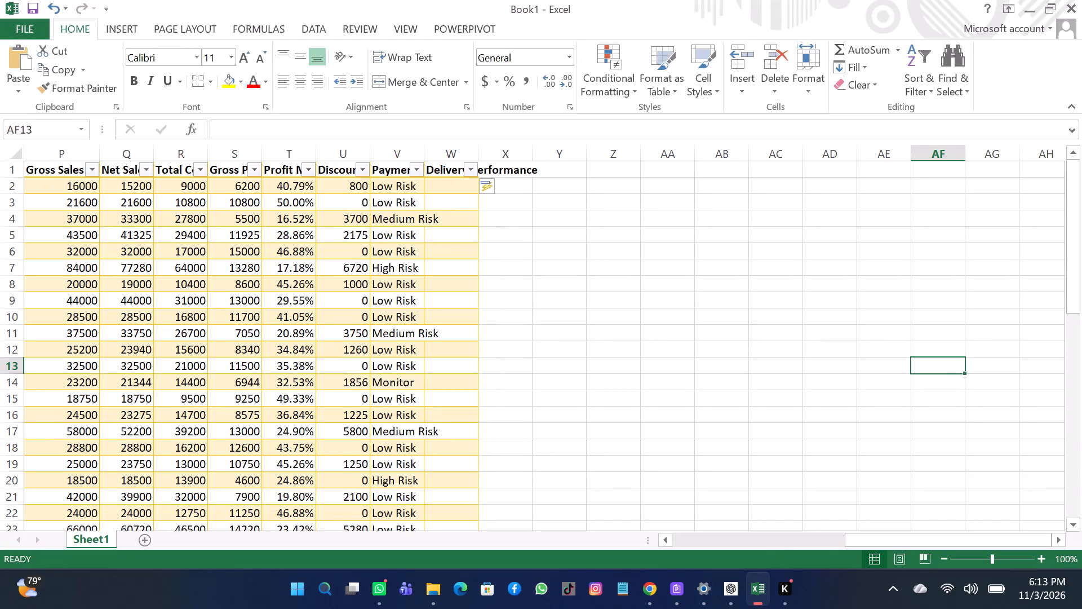
Start the Delivery Performance formula in W2 with an IF that returns "Cancelled" when N2="Cancelled", leaving its false argument open.
{"action": "left_click", "coordinate": [458, 187]}
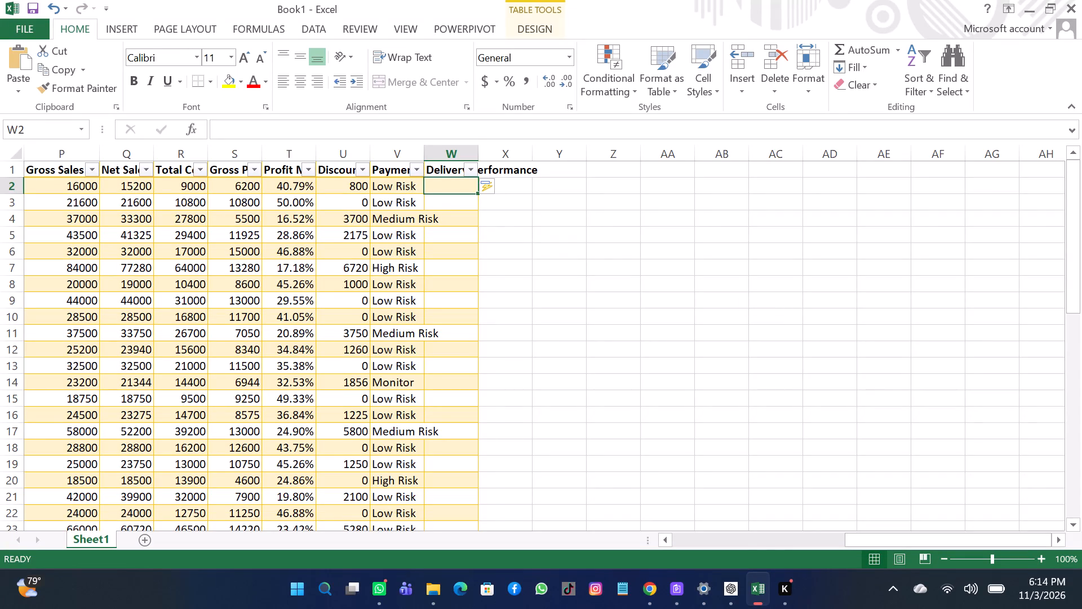
{"action": "key", "text": "equal"}
{"action": "type", "text": "IF"}
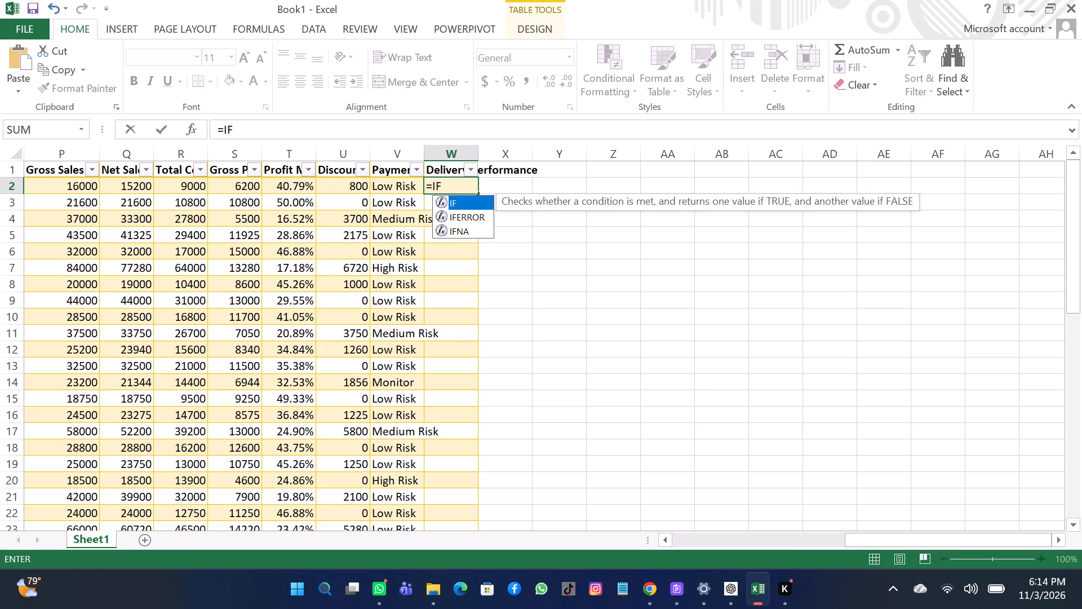
{"action": "type", "text": "(N"}
{"action": "key", "text": "2"}
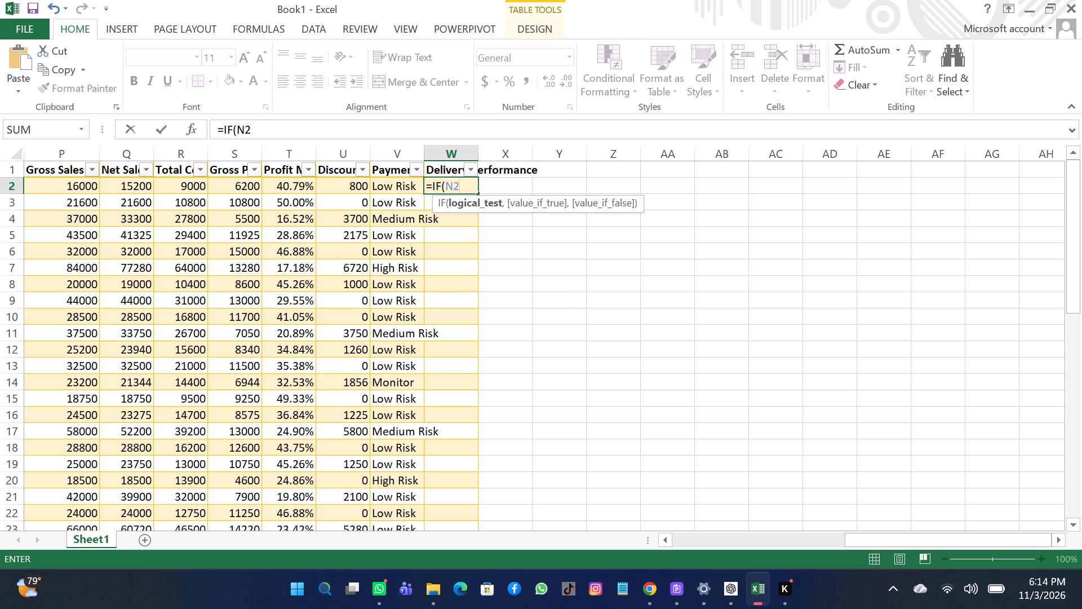
{"action": "key", "text": "equal"}
{"action": "key", "text": "shift+quotedbl"}
{"action": "key", "text": "c"}
{"action": "key", "text": "a"}
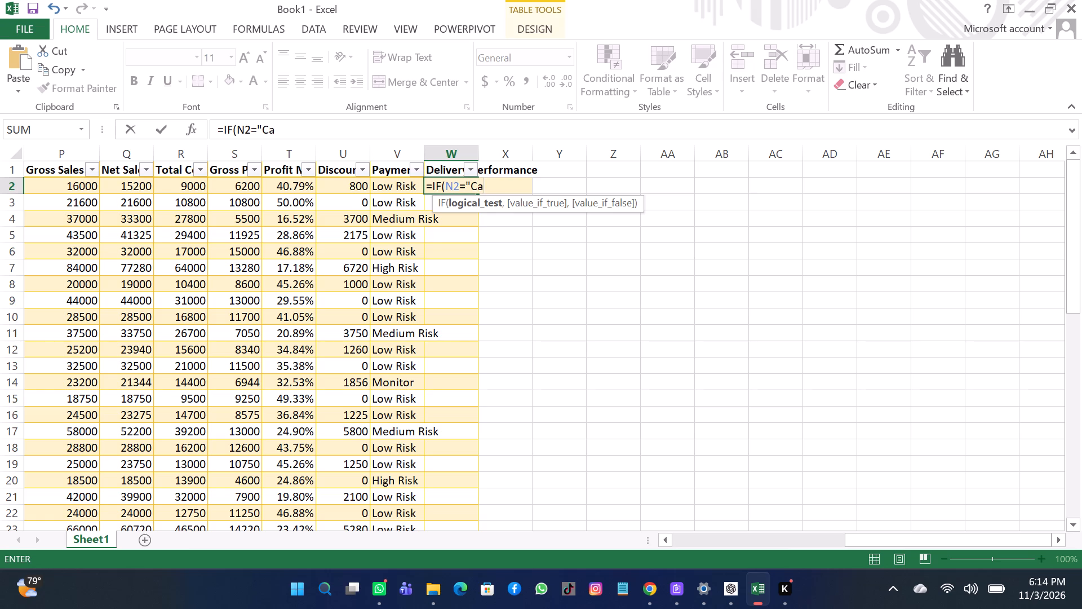
{"action": "type", "text": "nc"}
{"action": "type", "text": "elled"}
{"action": "key", "text": "shift+quotedbl"}
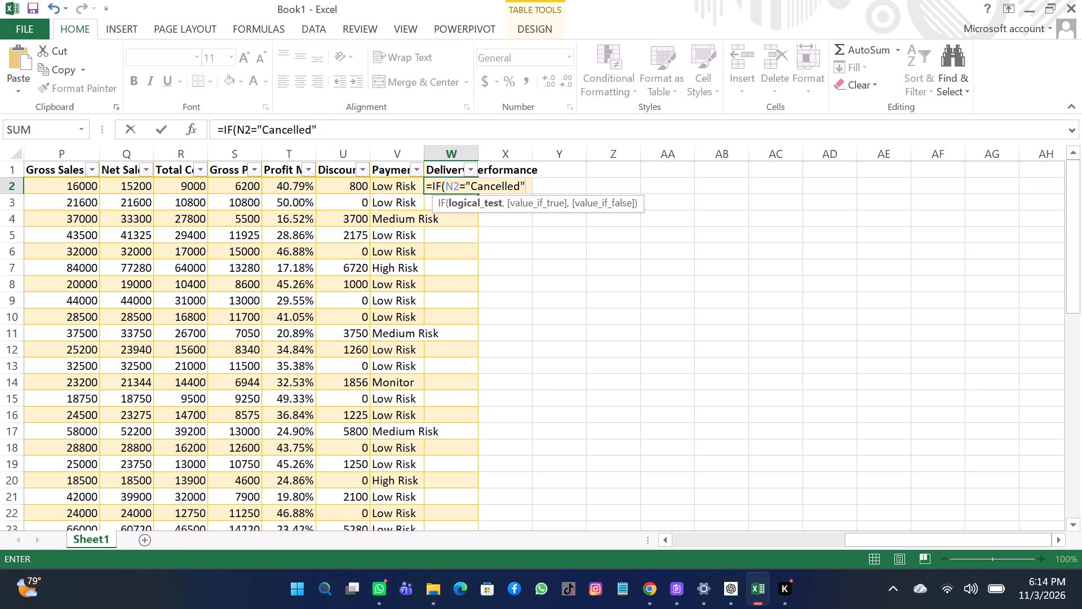
{"action": "key", "text": "comma"}
{"action": "key", "text": "shift+quotedbl"}
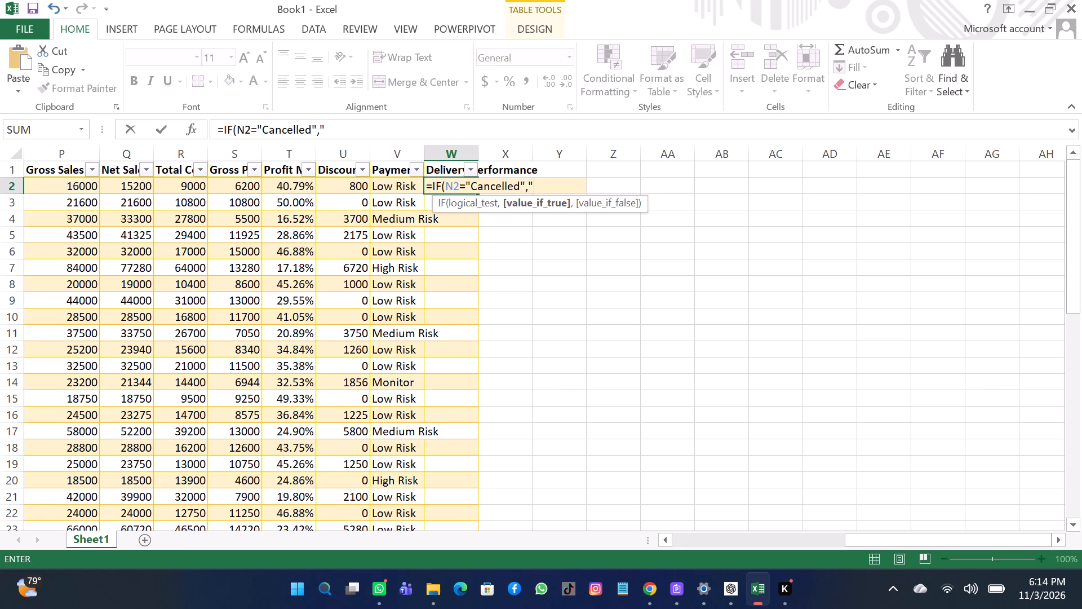
{"action": "key", "text": "c"}
{"action": "key", "text": "a"}
{"action": "type", "text": "ll"}
{"action": "key", "text": "BackSpace"}
{"action": "key", "text": "BackSpace"}
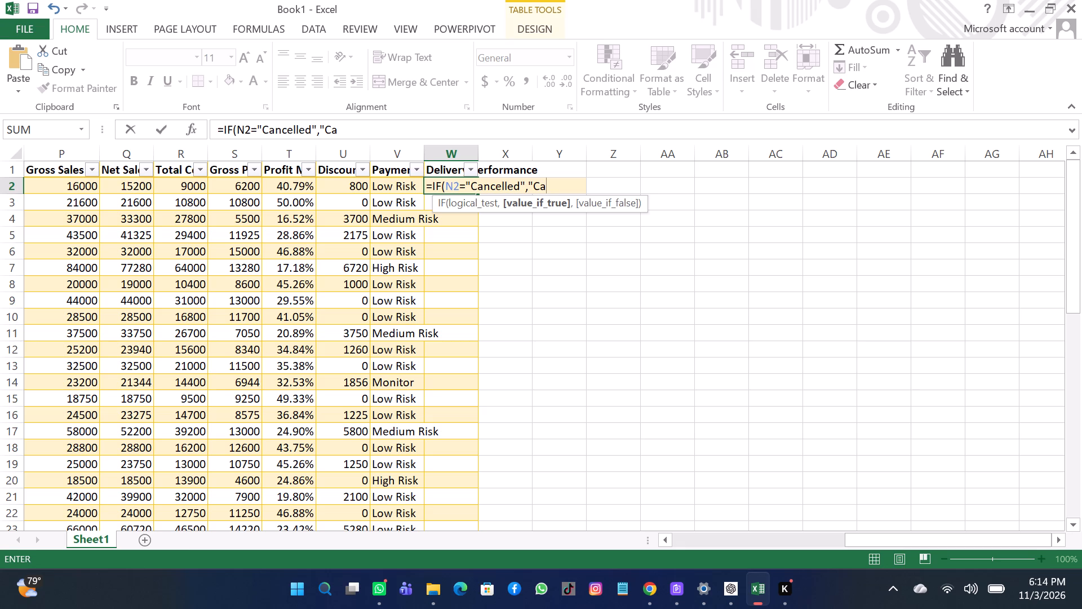
{"action": "type", "text": "nce"}
{"action": "type", "text": "lled"}
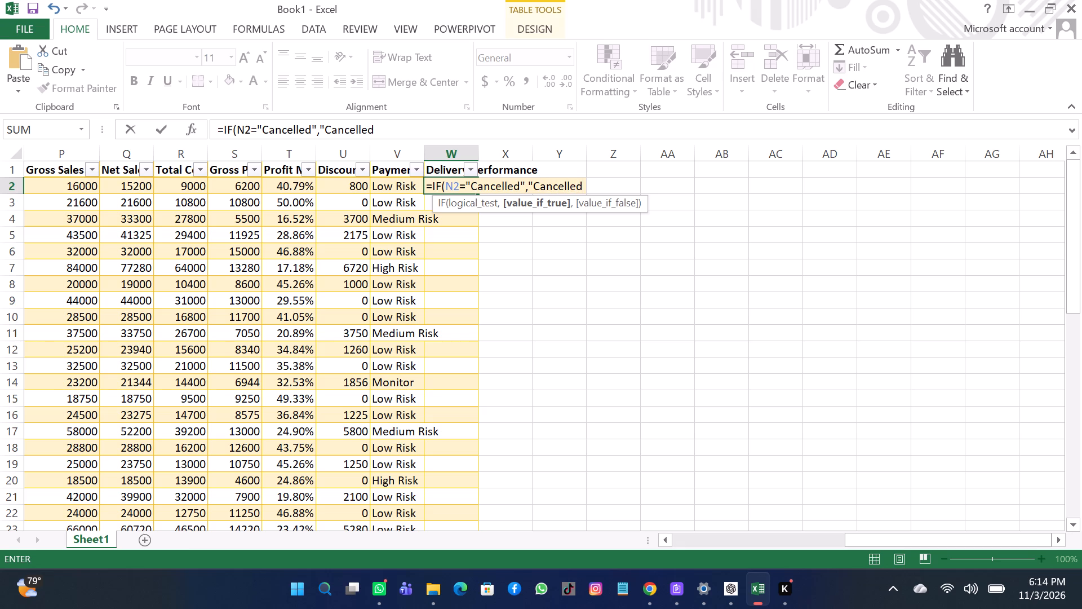
{"action": "type", "text": "\","}
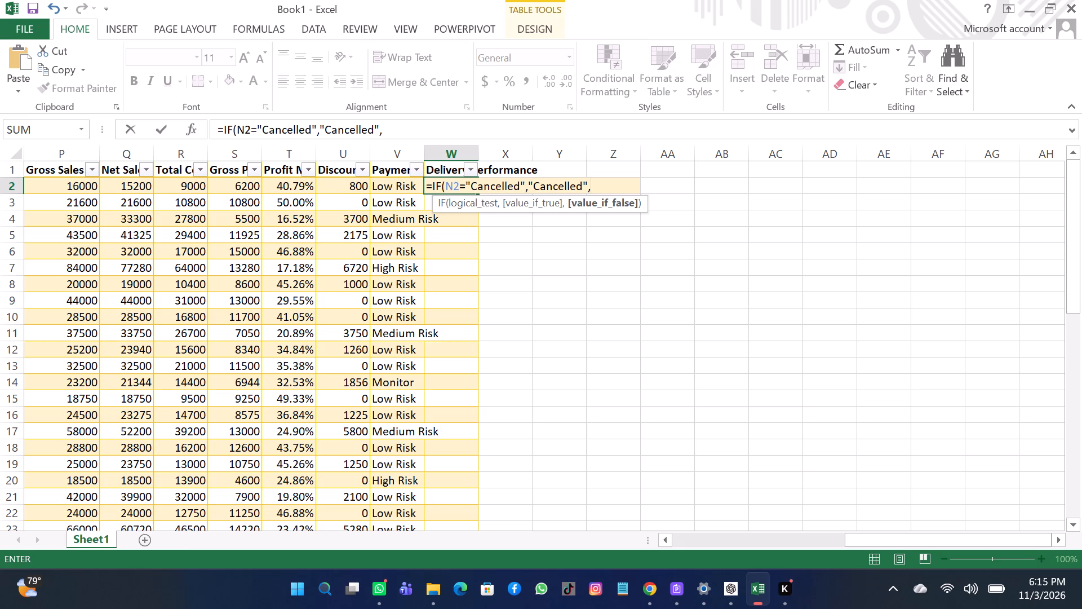
Extend the W2 formula with a nested IF that returns "Returned" when N2="Returned", leaving its false argument open.
{"action": "type", "text": "IF"}
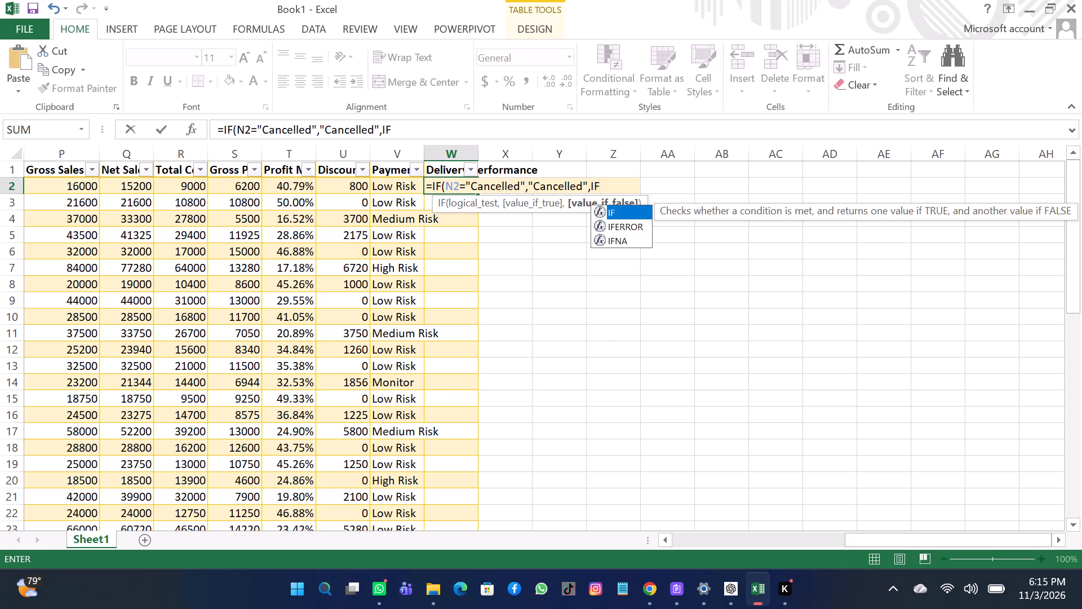
{"action": "type", "text": "(N2"}
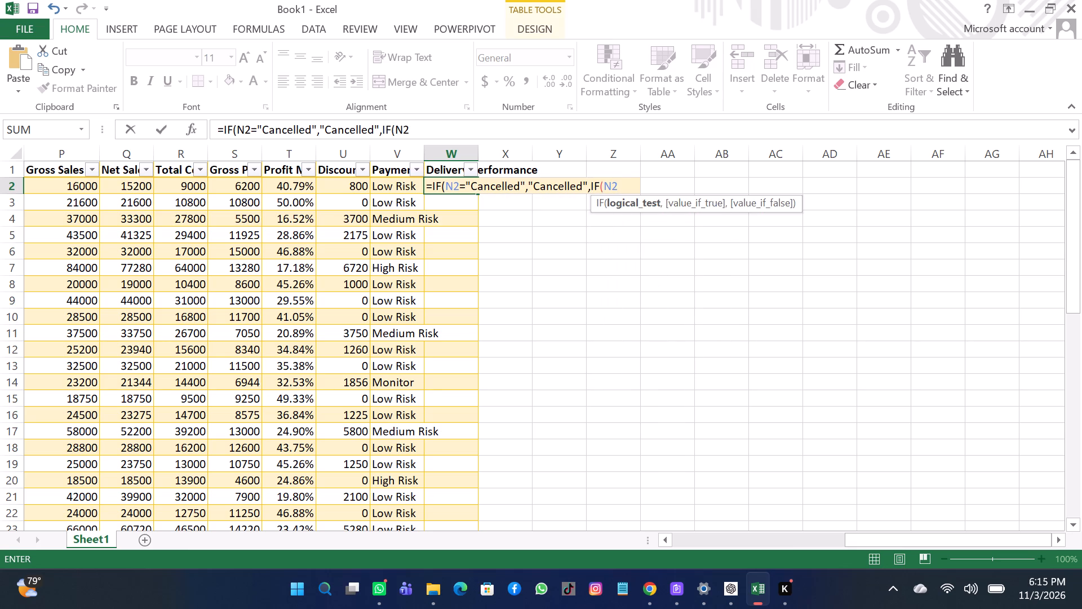
{"action": "key", "text": "equal"}
{"action": "key", "text": "shift+quotedbl"}
{"action": "key", "text": "r"}
{"action": "type", "text": "eturned"}
{"action": "type", "text": "\","}
{"action": "key", "text": "shift+quotedbl"}
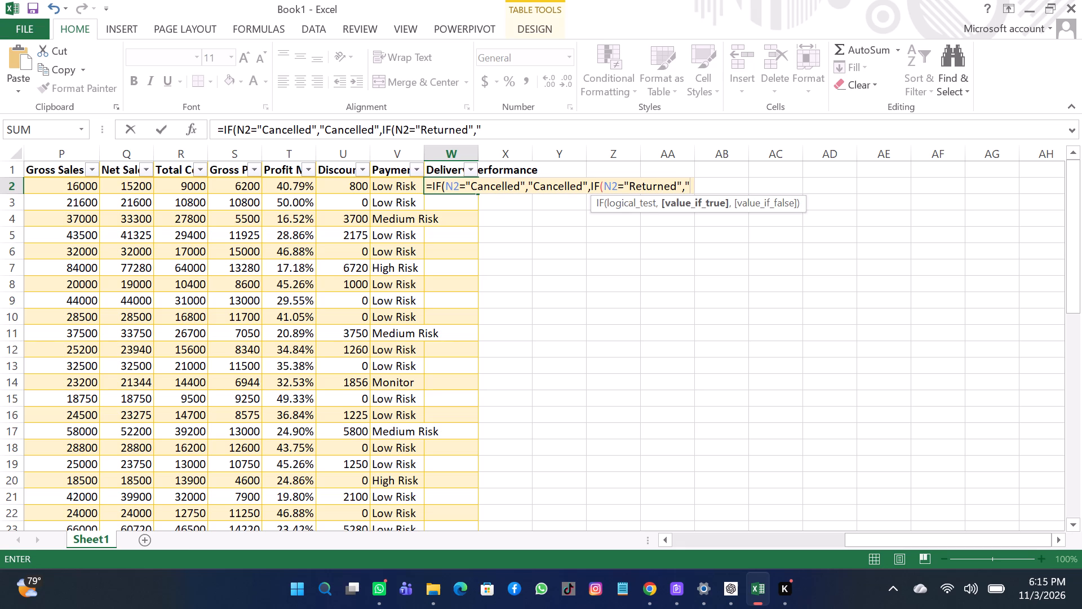
{"action": "key", "text": "r"}
{"action": "type", "text": "etu"}
{"action": "key", "text": "r"}
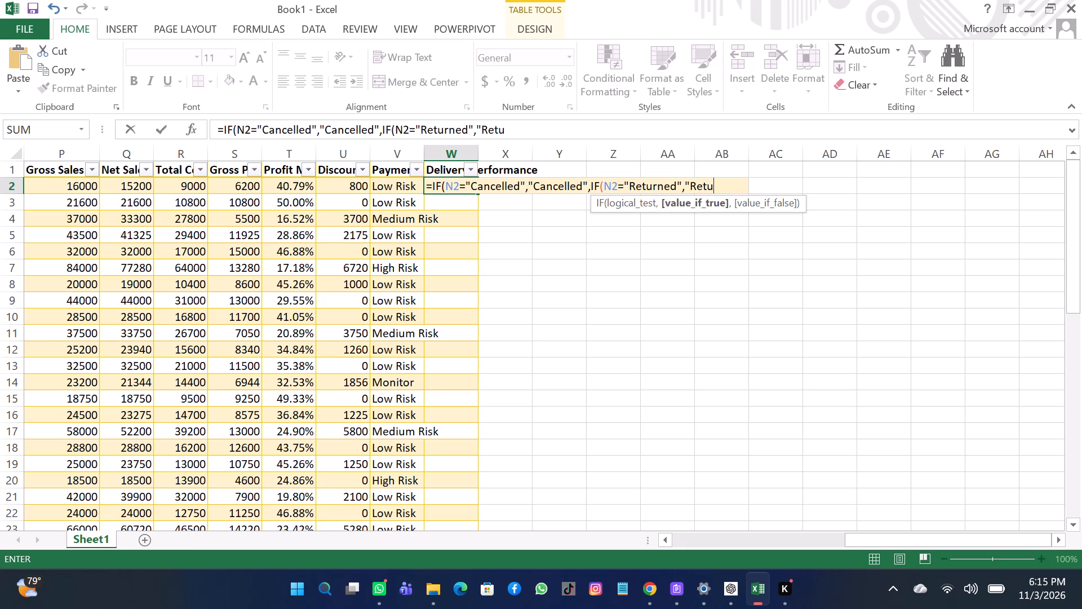
{"action": "key", "text": "n"}
{"action": "type", "text": "ed"}
{"action": "key", "text": "shift+quotedbl"}
{"action": "key", "text": "comma"}
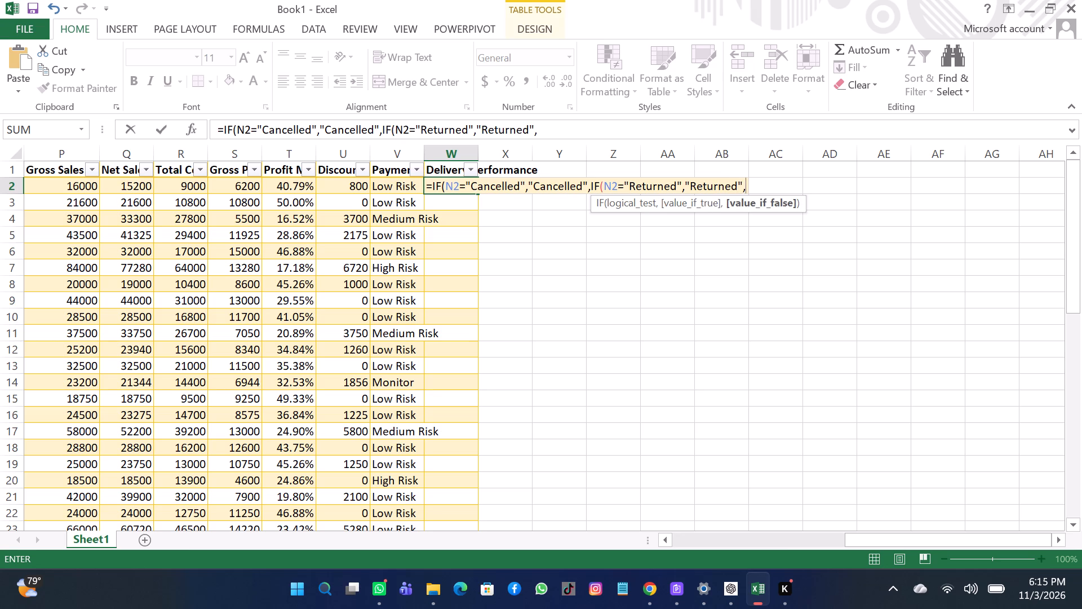
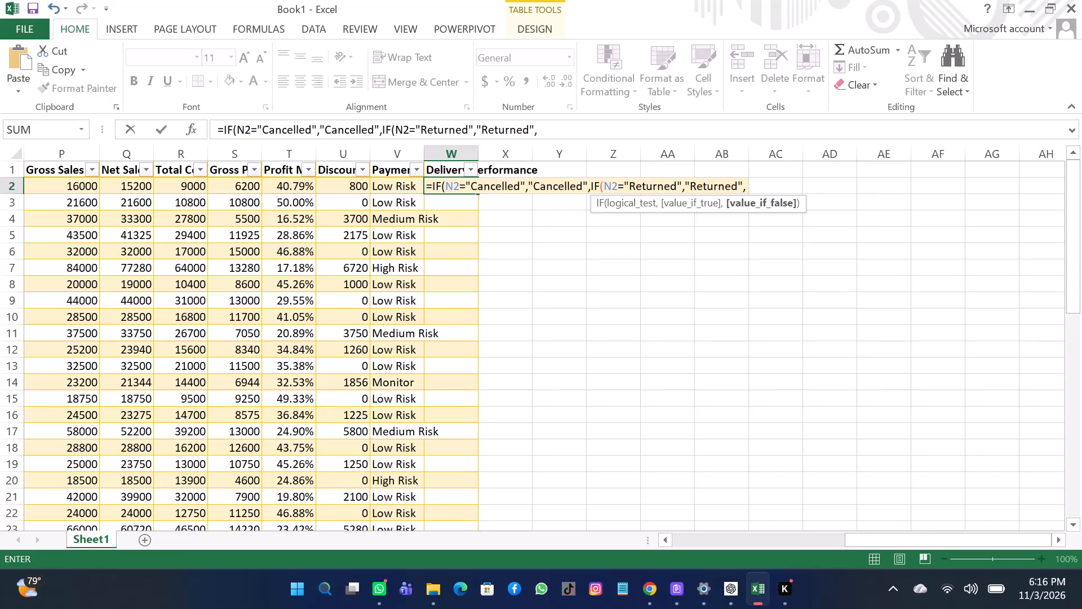
Extend the W2 formula with a nested IF that returns "Fast" when O2<=2, leaving its false argument open.
{"action": "type", "text": "IF"}
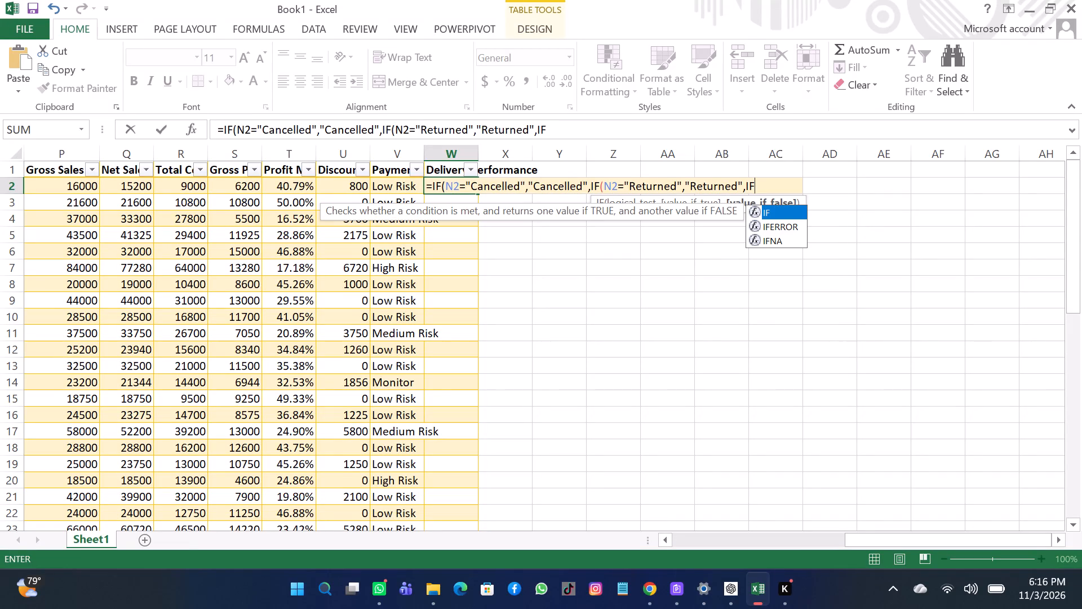
{"action": "key", "text": "shift+parenleft"}
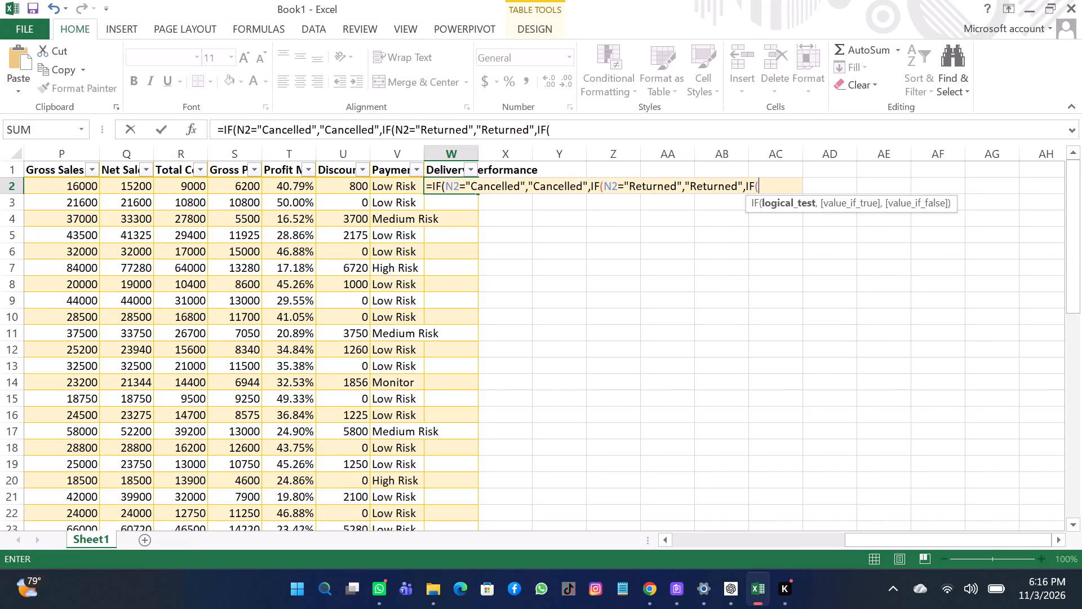
{"action": "key", "text": "o"}
{"action": "key", "text": "2"}
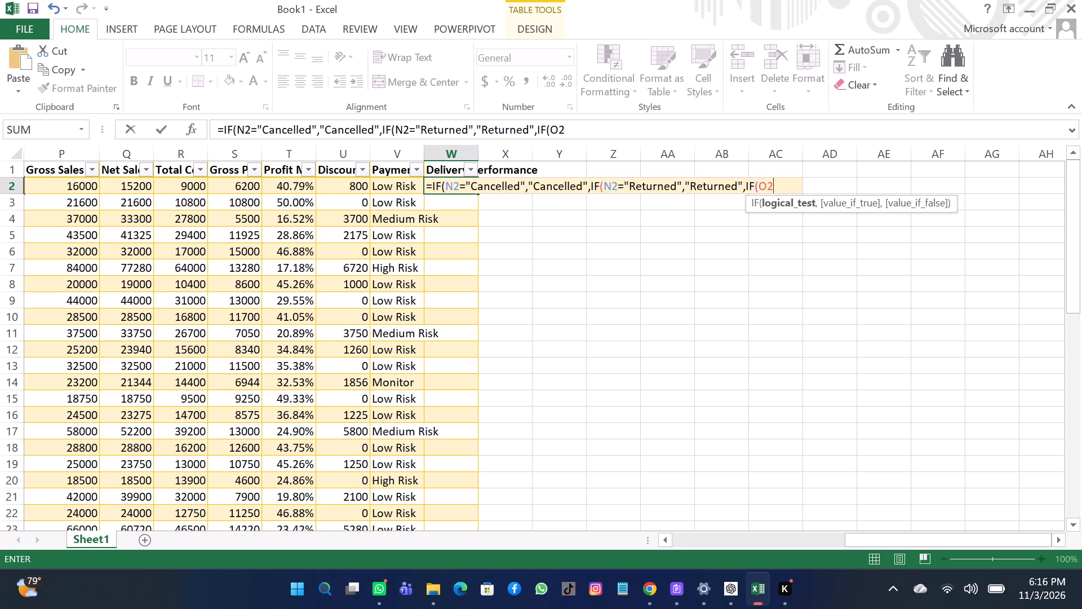
{"action": "key", "text": "shift+less"}
{"action": "key", "text": "equal"}
{"action": "key", "text": "2"}
{"action": "key", "text": "comma"}
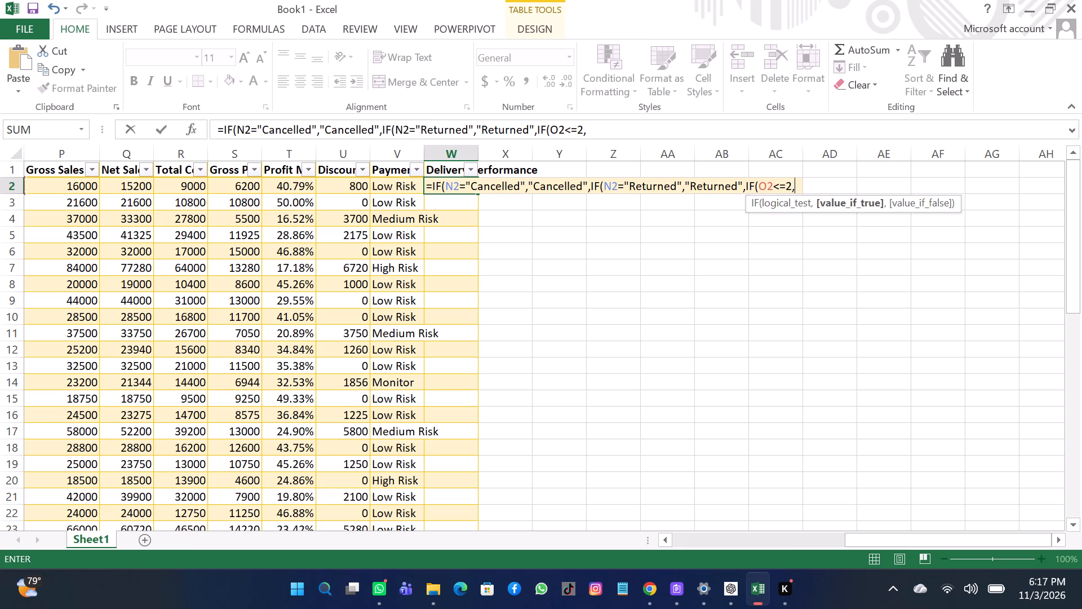
{"action": "key", "text": "shift+quotedbl"}
{"action": "key", "text": "f"}
{"action": "type", "text": "ast"}
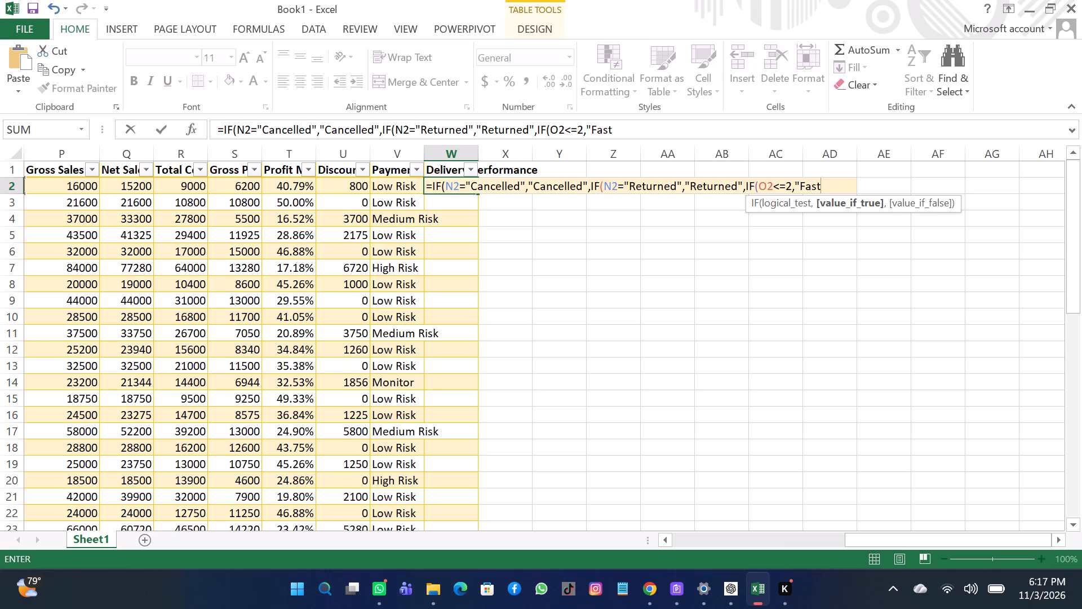
{"action": "type", "text": "\","}
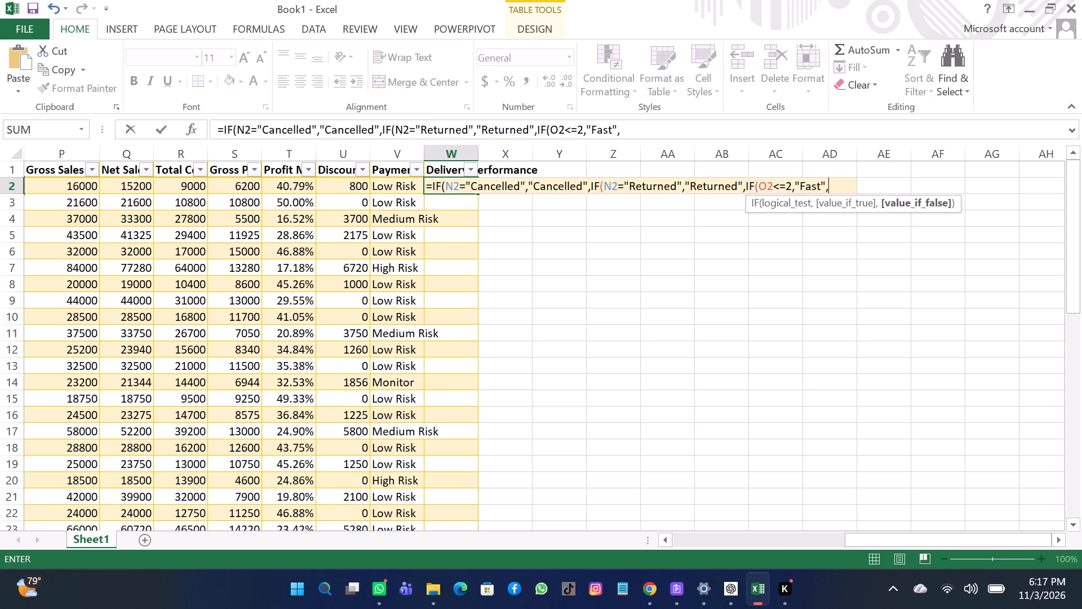
Complete the W2 formula with a nested IF returning "Normal" when O2<=4 and otherwise "Delayed", closing all the nested IFs and accepting the bracket correction.
{"action": "type", "text": "IF"}
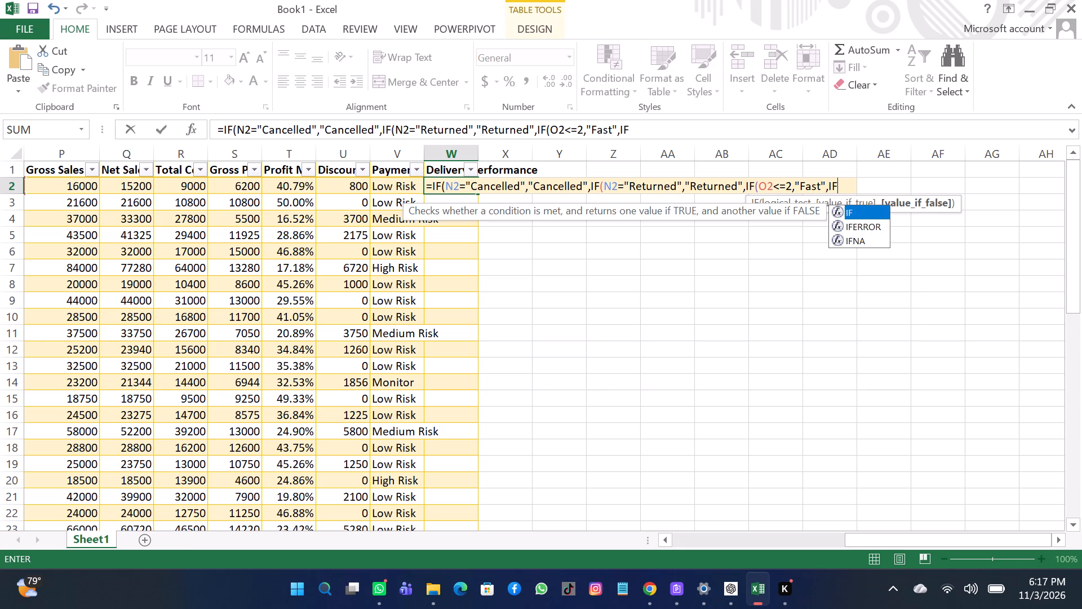
{"action": "key", "text": "shift+parenleft"}
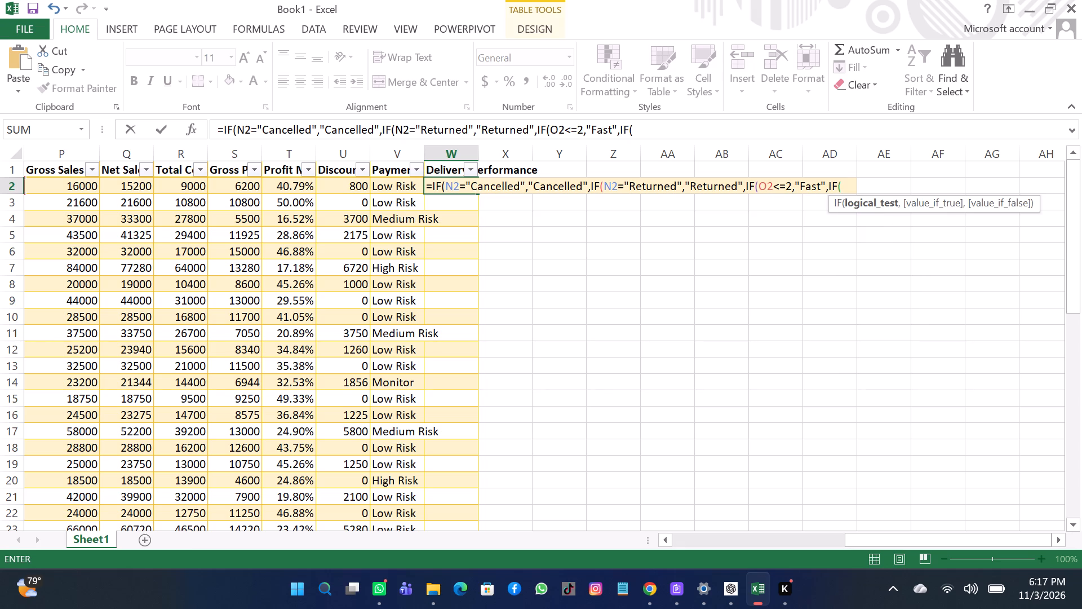
{"action": "key", "text": "o"}
{"action": "key", "text": "2"}
{"action": "type", "text": "<="}
{"action": "key", "text": "4"}
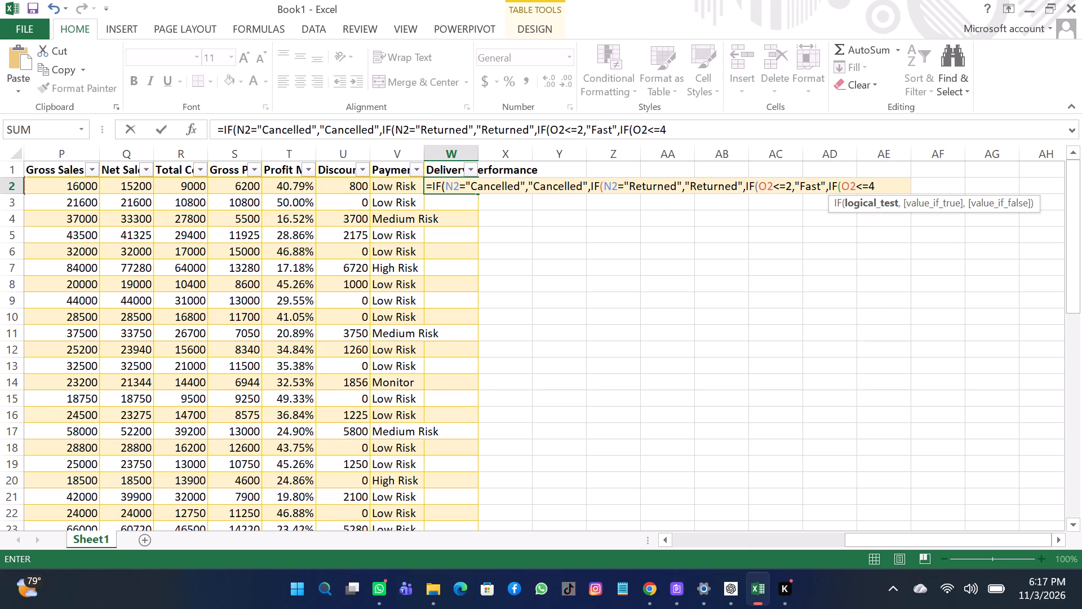
{"action": "key", "text": "comma"}
{"action": "key", "text": "shift+quotedbl"}
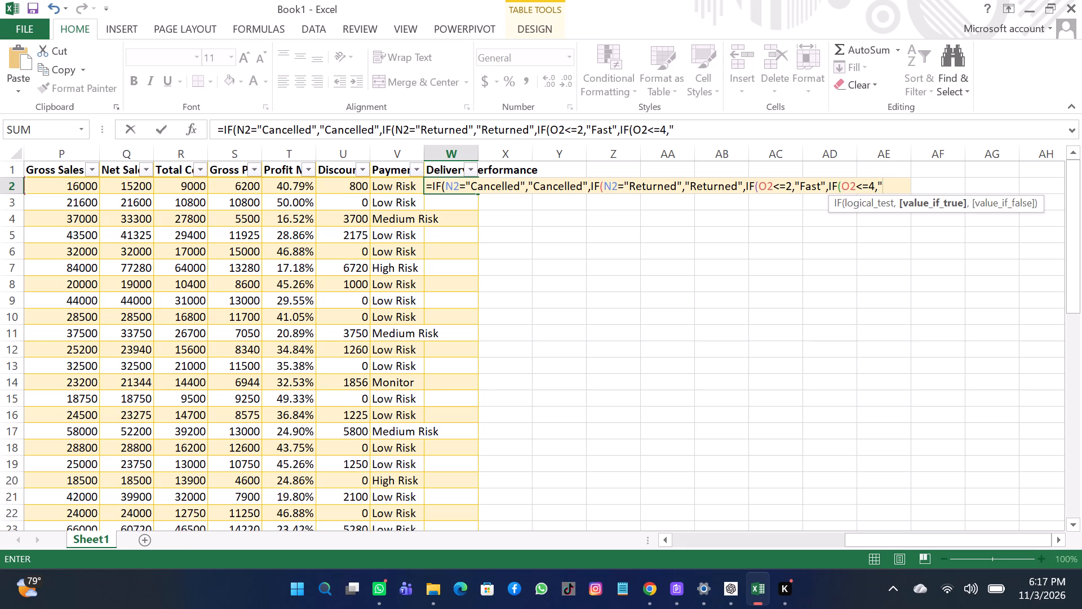
{"action": "key", "text": "n"}
{"action": "type", "text": "or"}
{"action": "type", "text": "mal"}
{"action": "key", "text": "shift+quotedbl"}
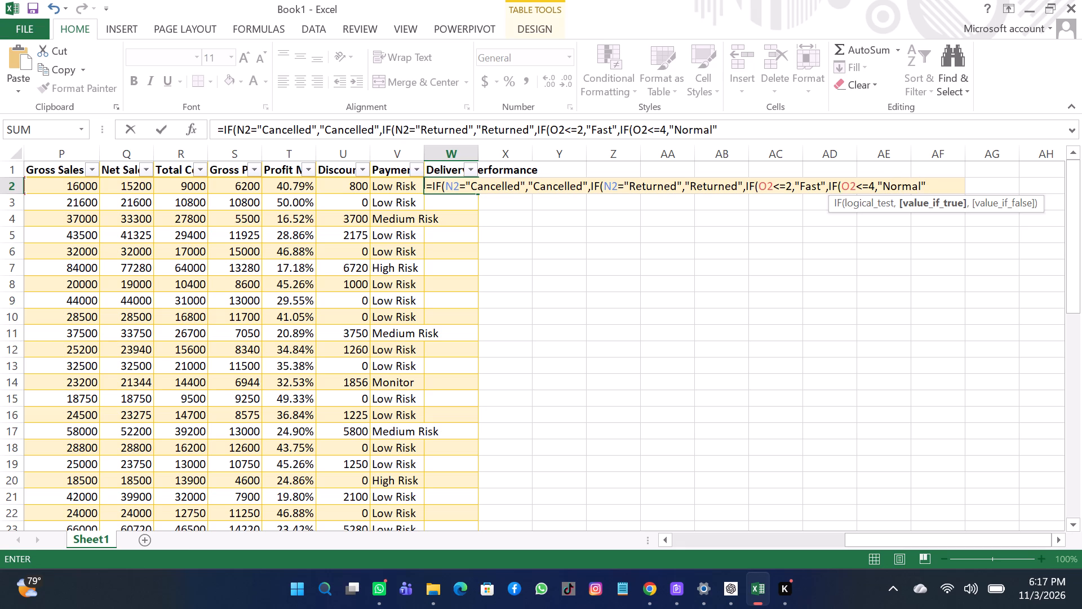
{"action": "key", "text": "comma"}
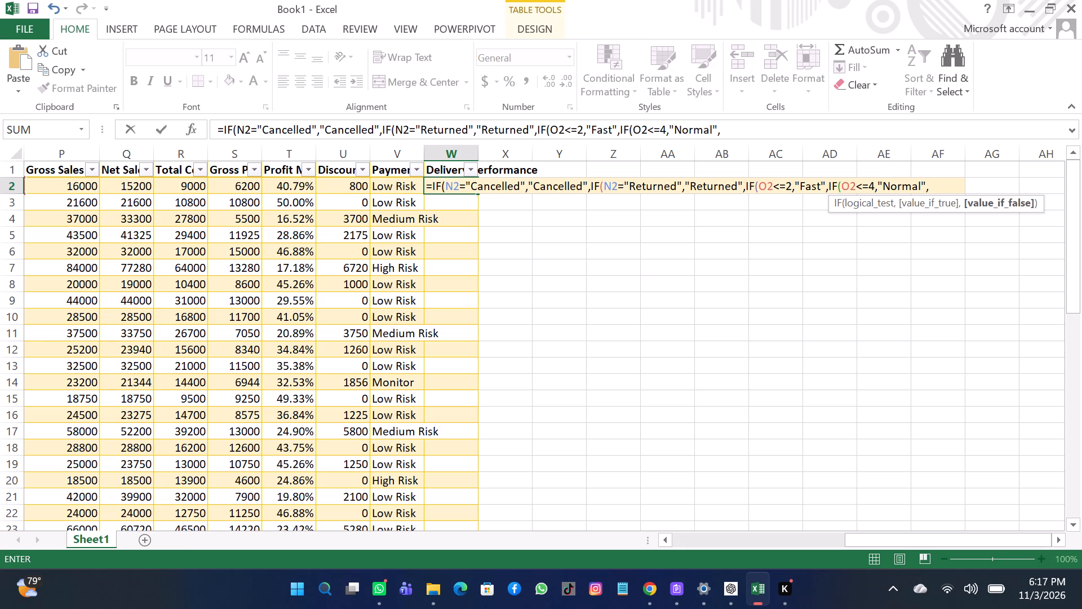
{"action": "key", "text": "shift+quotedbl"}
{"action": "key", "text": "d"}
{"action": "key", "text": "e"}
{"action": "type", "text": "layed"}
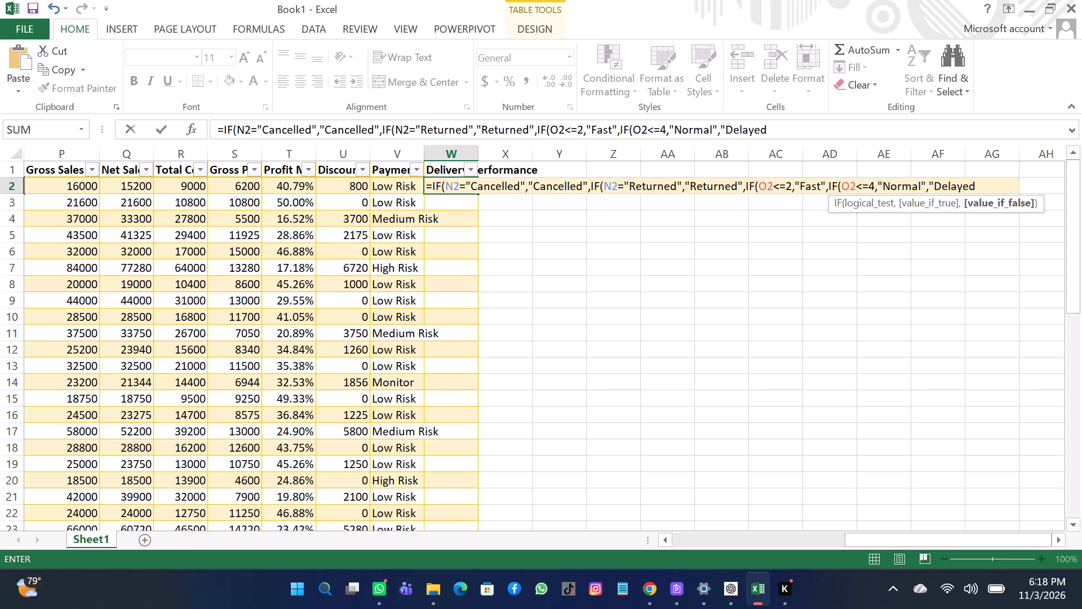
{"action": "type", "text": "\")))"}
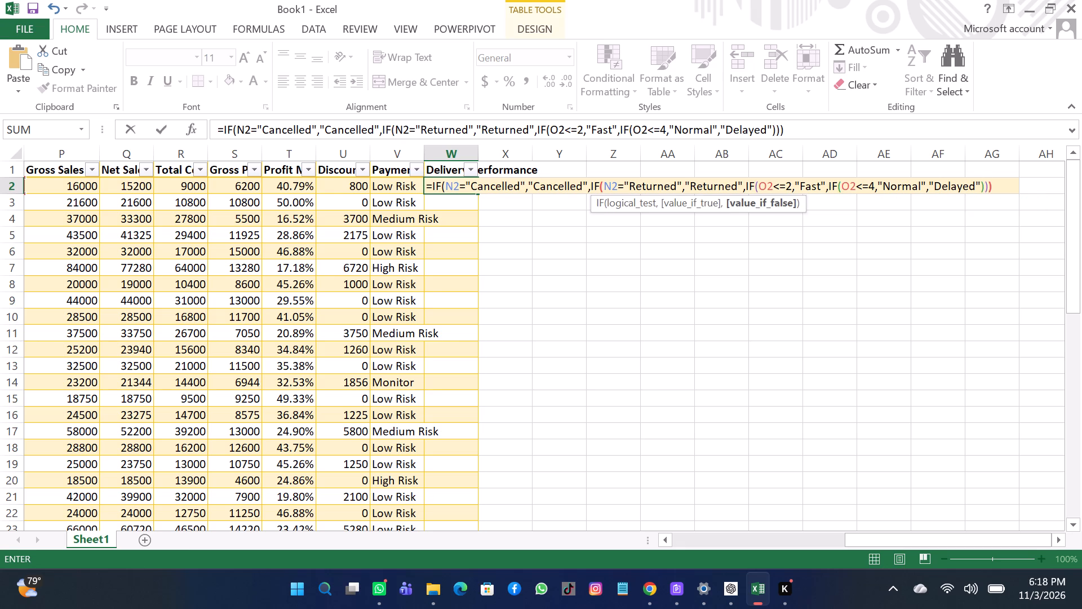
{"action": "key", "text": "Return"}
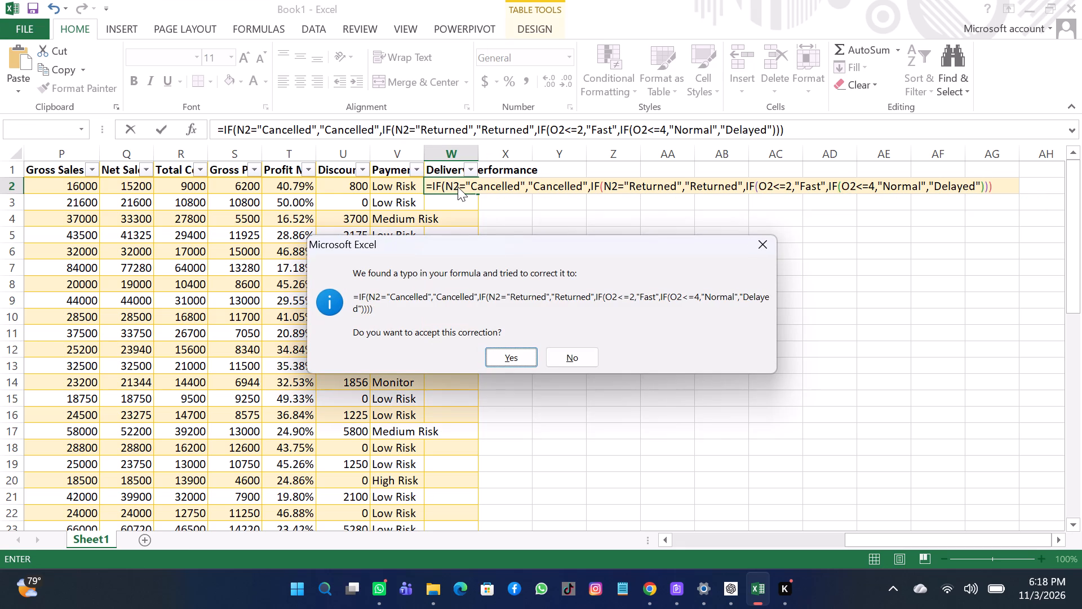
{"action": "left_click", "coordinate": [520, 350]}
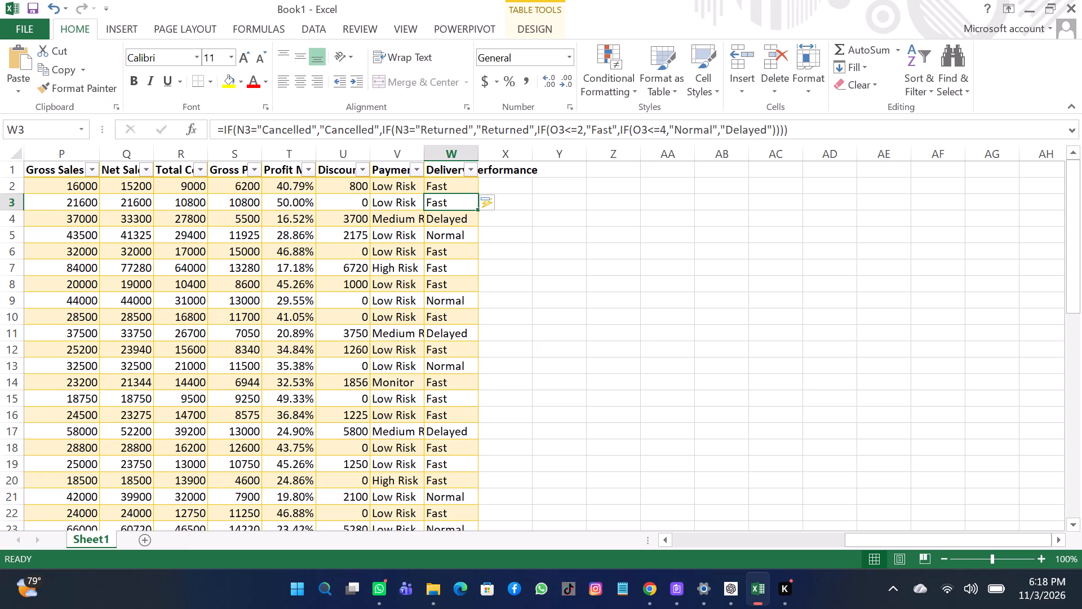
Add a new table column in X1 with the header "Order Value Category".
{"action": "left_click", "coordinate": [514, 173]}
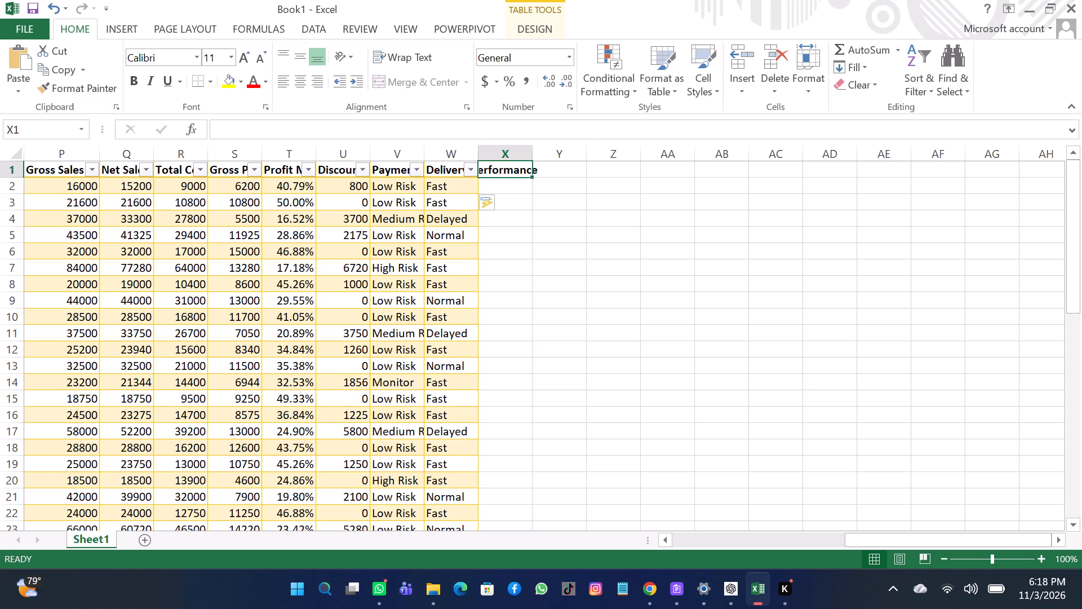
{"action": "key", "text": "o"}
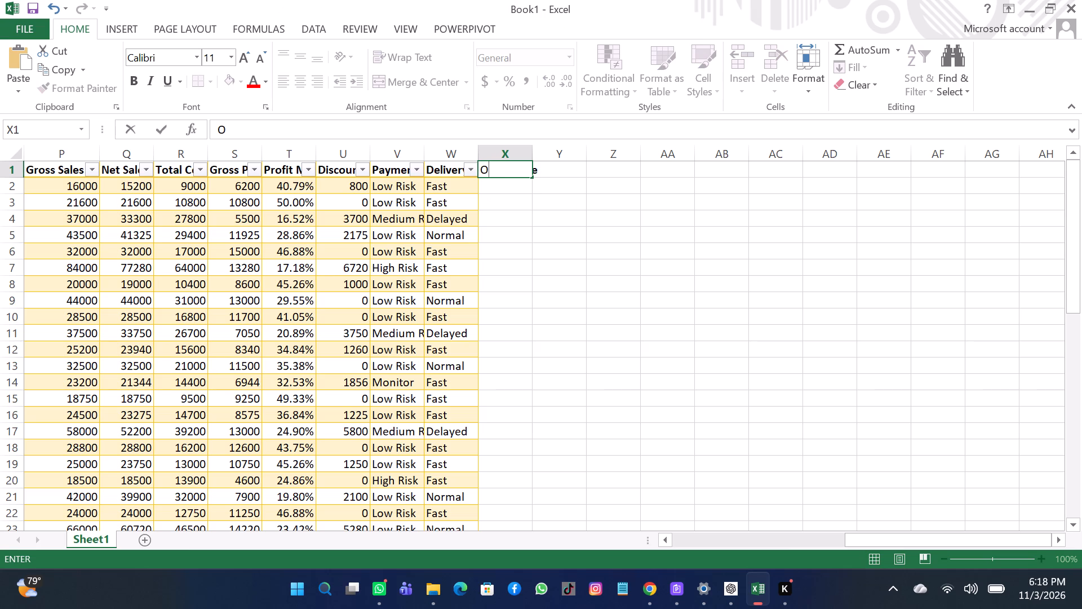
{"action": "type", "text": "rder"}
{"action": "key", "text": "space"}
{"action": "key", "text": "v"}
{"action": "type", "text": "alue"}
{"action": "key", "text": "space"}
{"action": "key", "text": "c"}
{"action": "key", "text": "a"}
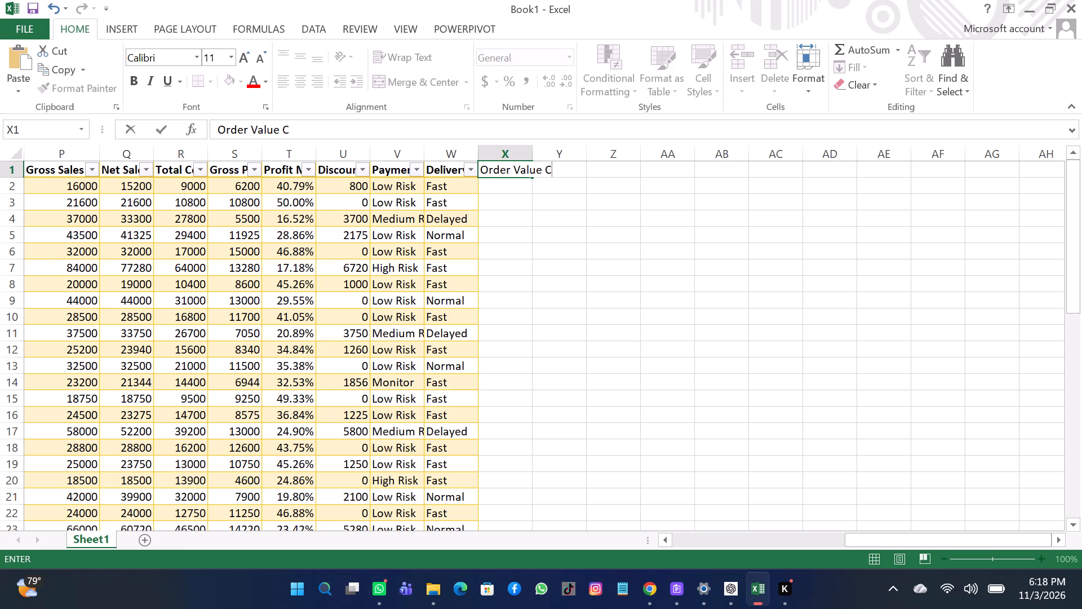
{"action": "type", "text": "tegory"}
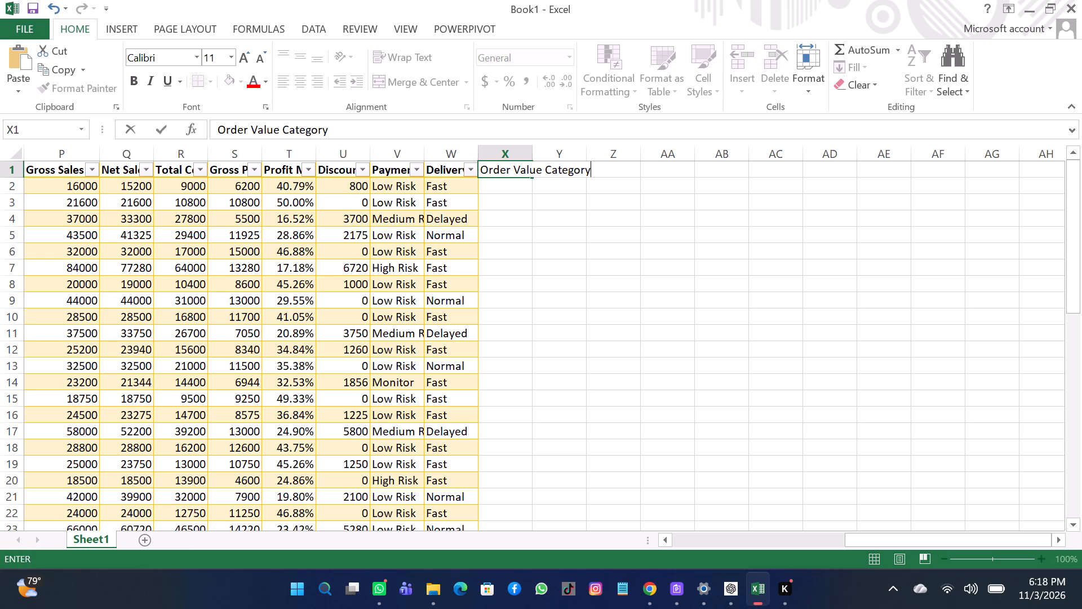
{"action": "key", "text": "Return"}
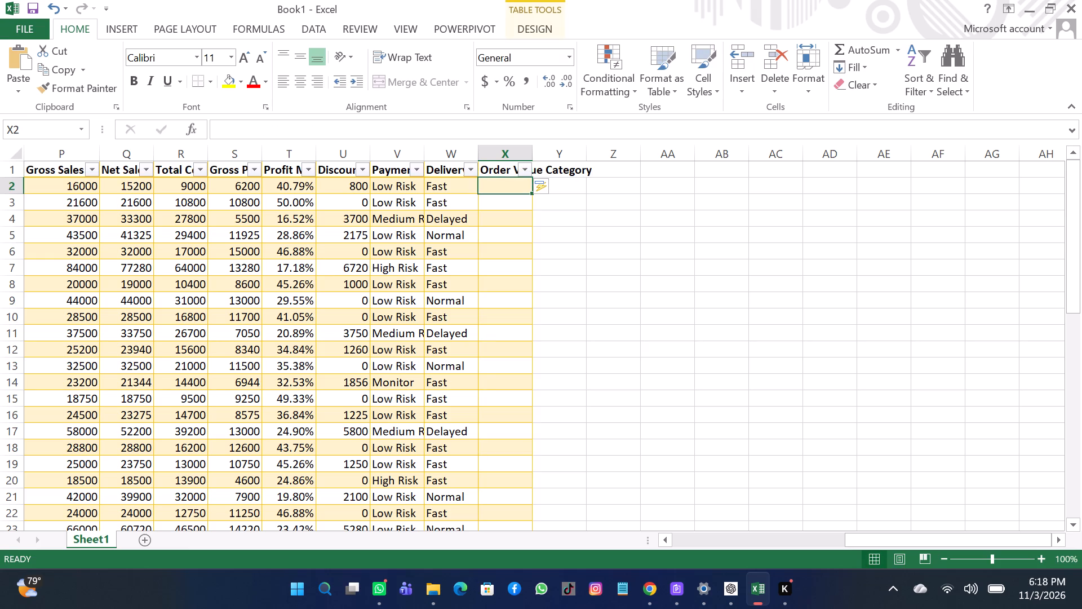
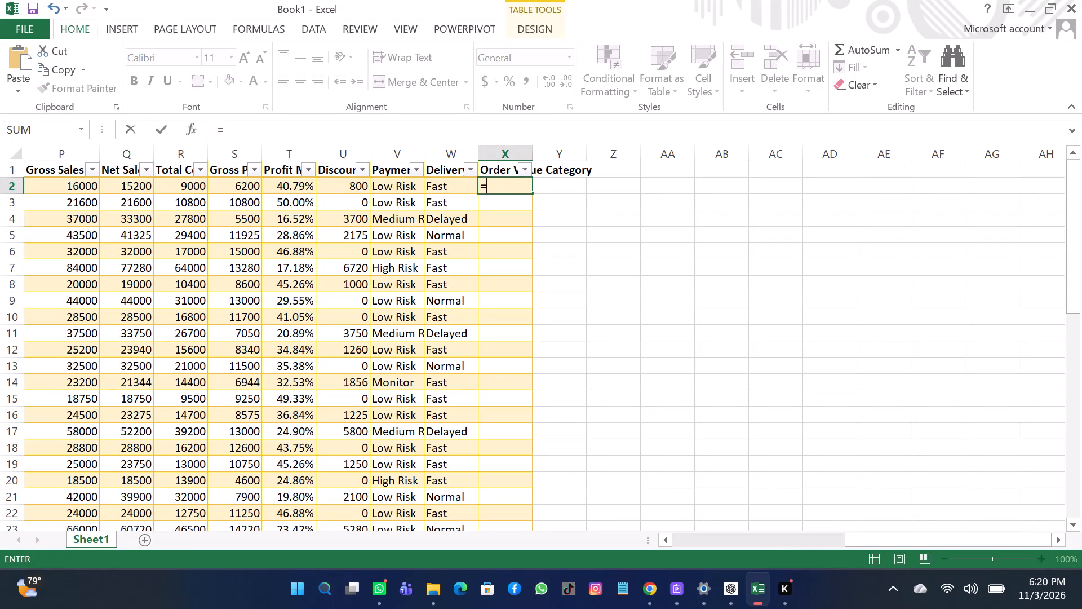
Start the X2 formula with an IF that returns "High Value" when Q2>=50000, leaving its false argument open.
{"action": "type", "text": "IF"}
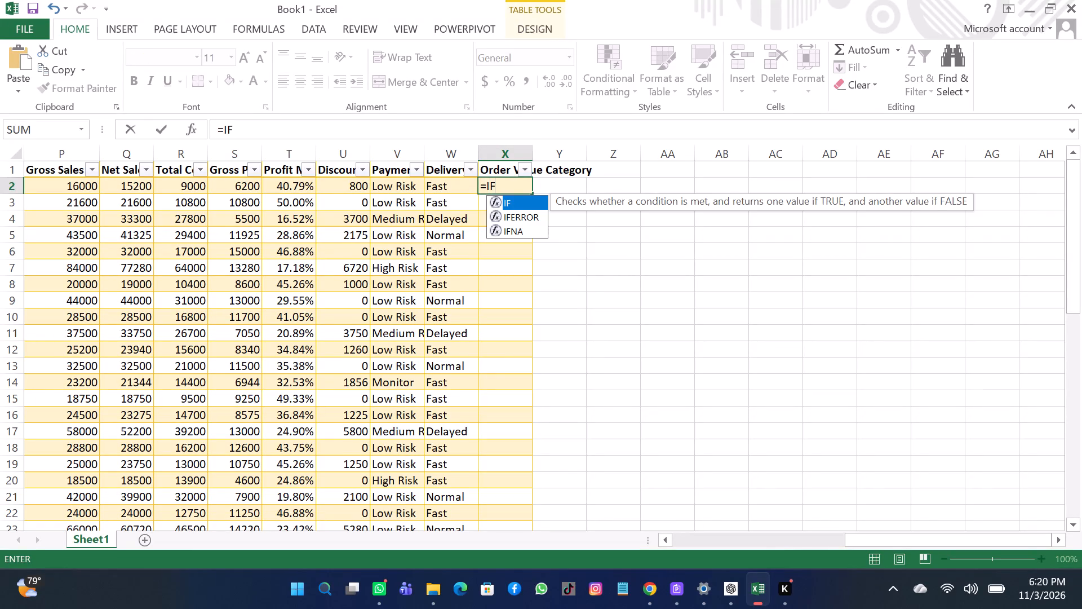
{"action": "key", "text": "9"}
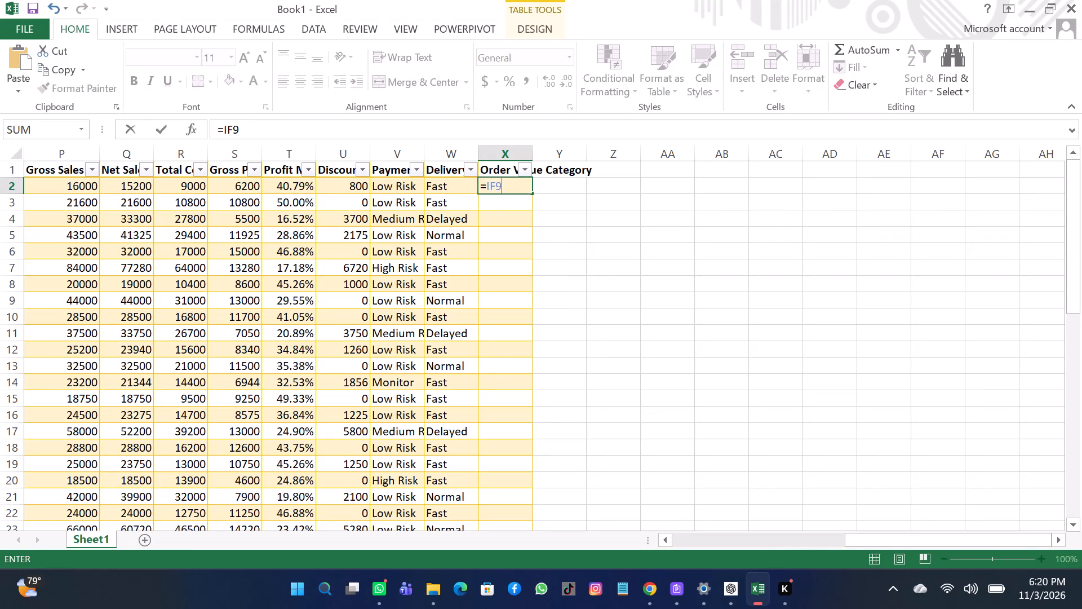
{"action": "key", "text": "BackSpace"}
{"action": "key", "text": "shift+parenleft"}
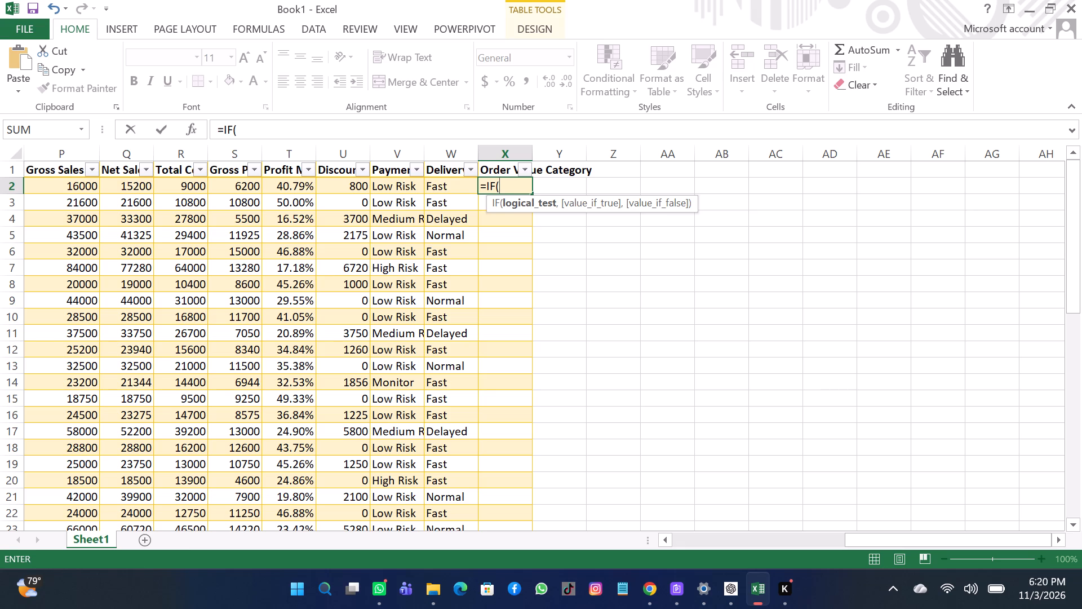
{"action": "type", "text": "Q2"}
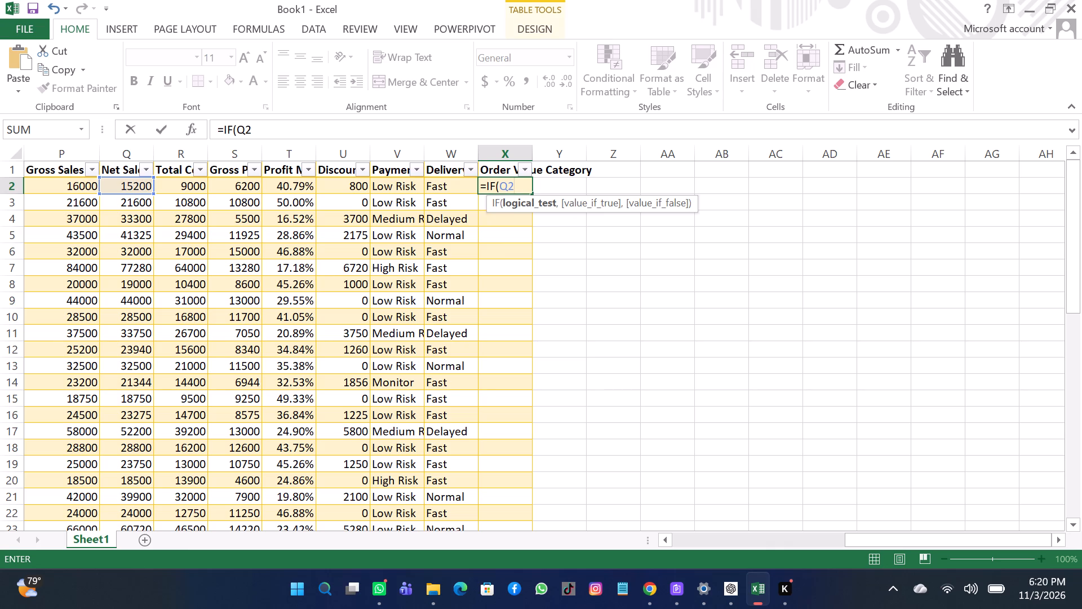
{"action": "key", "text": "shift+greater"}
{"action": "key", "text": "equal"}
{"action": "key", "text": "5"}
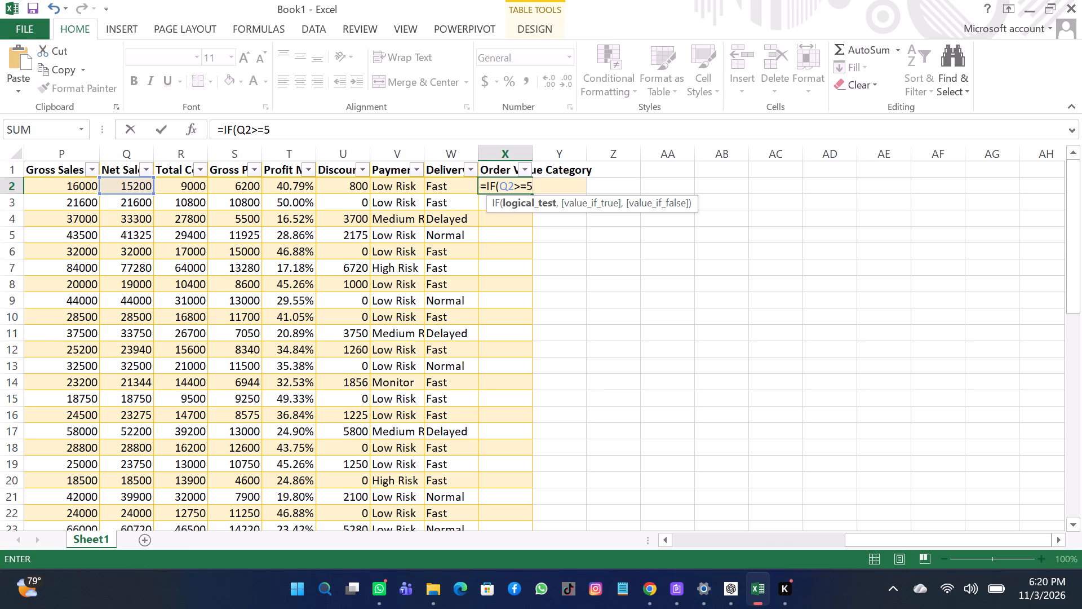
{"action": "type", "text": "0000"}
{"action": "key", "text": "comma"}
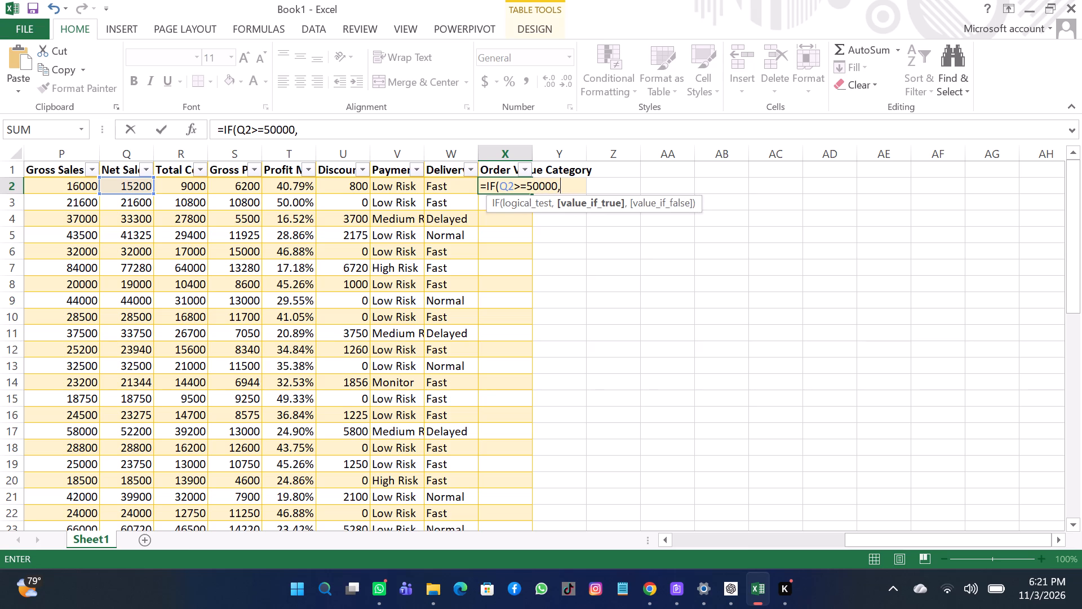
{"action": "key", "text": "shift+quotedbl"}
{"action": "key", "text": "h"}
{"action": "type", "text": "igh"}
{"action": "key", "text": "space"}
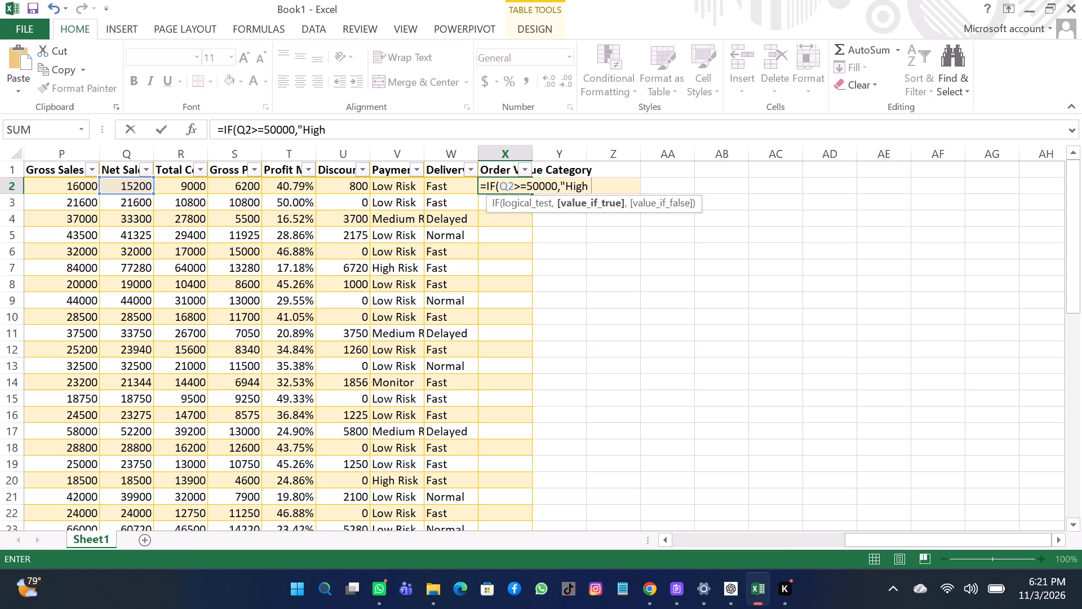
{"action": "key", "text": "v"}
{"action": "type", "text": "alue"}
{"action": "key", "text": "shift+quotedbl"}
{"action": "key", "text": "comma"}
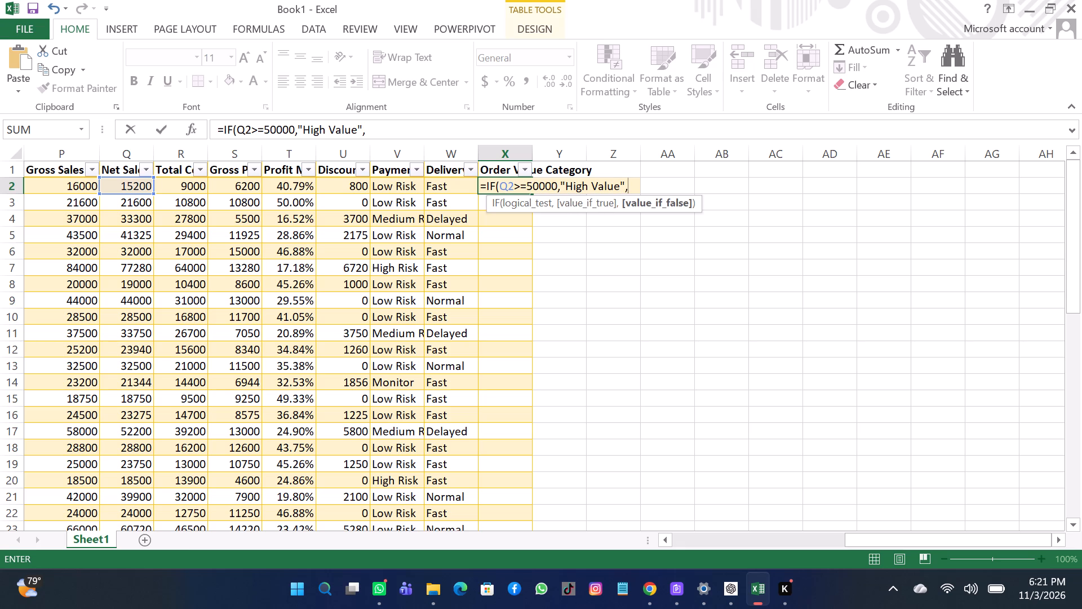
Extend the X2 formula with a nested IF that returns "Medium Value" when Q2>=20000, leaving its false argument open.
{"action": "type", "text": "IF"}
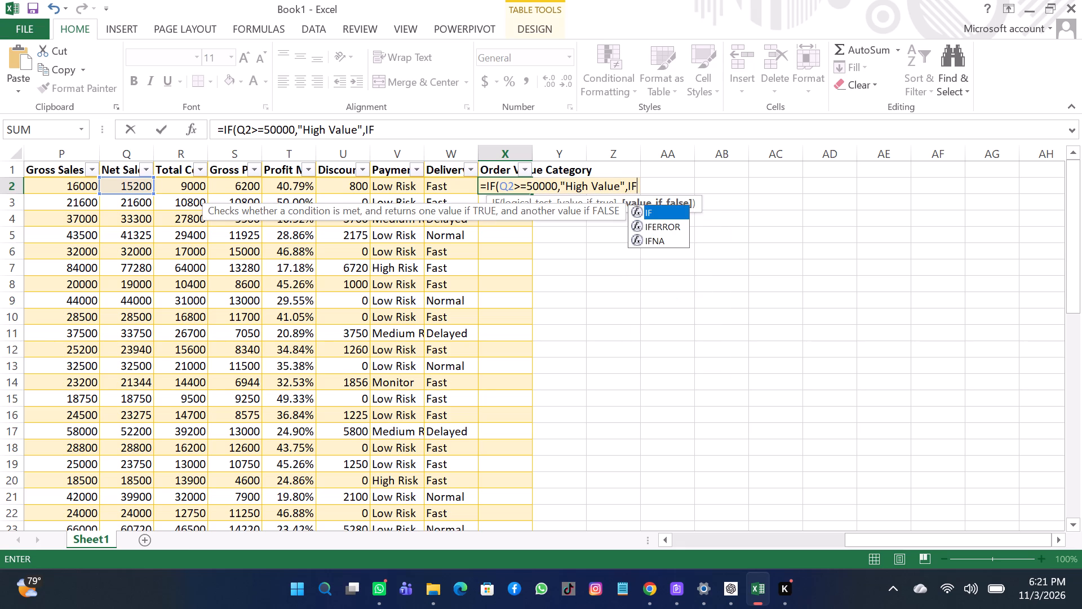
{"action": "key", "text": "shift+parenleft"}
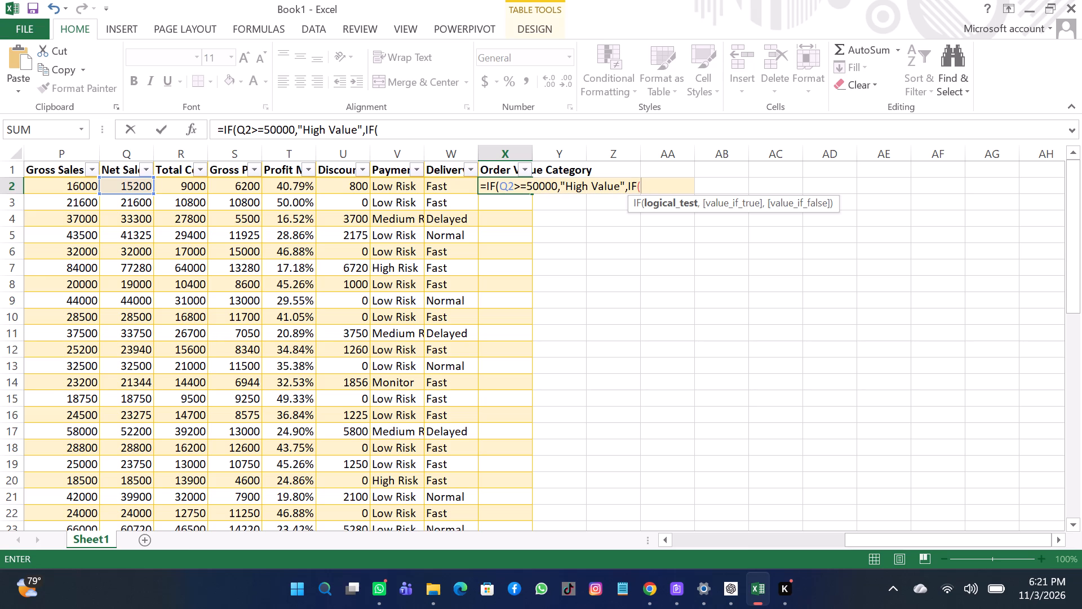
{"action": "key", "text": "d"}
{"action": "key", "text": "BackSpace"}
{"action": "type", "text": "Q2"}
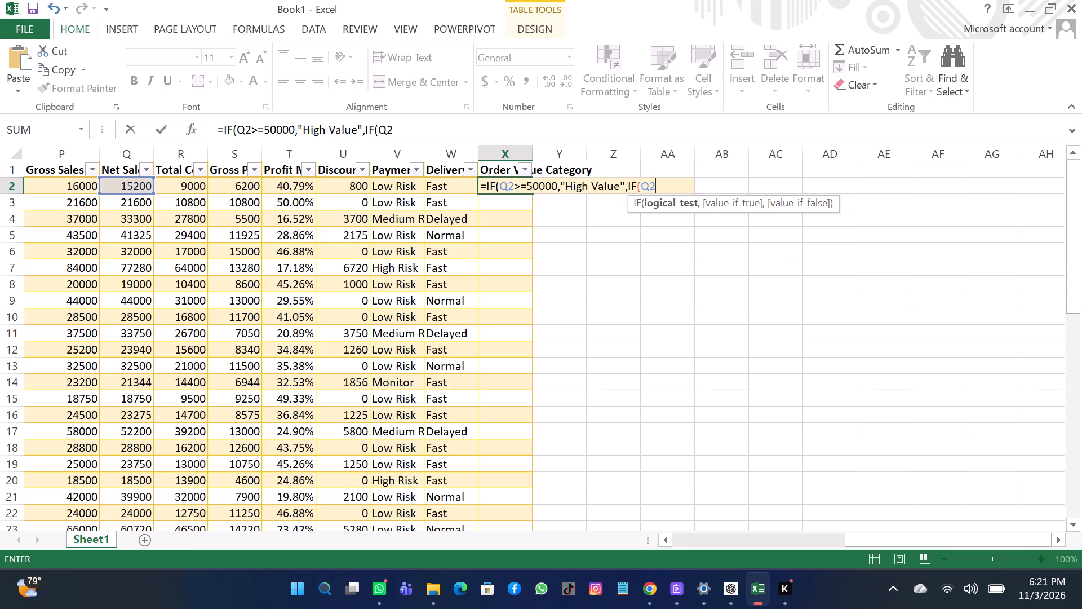
{"action": "key", "text": "shift+greater"}
{"action": "key", "text": "equal"}
{"action": "key", "text": "2"}
{"action": "type", "text": "0000"}
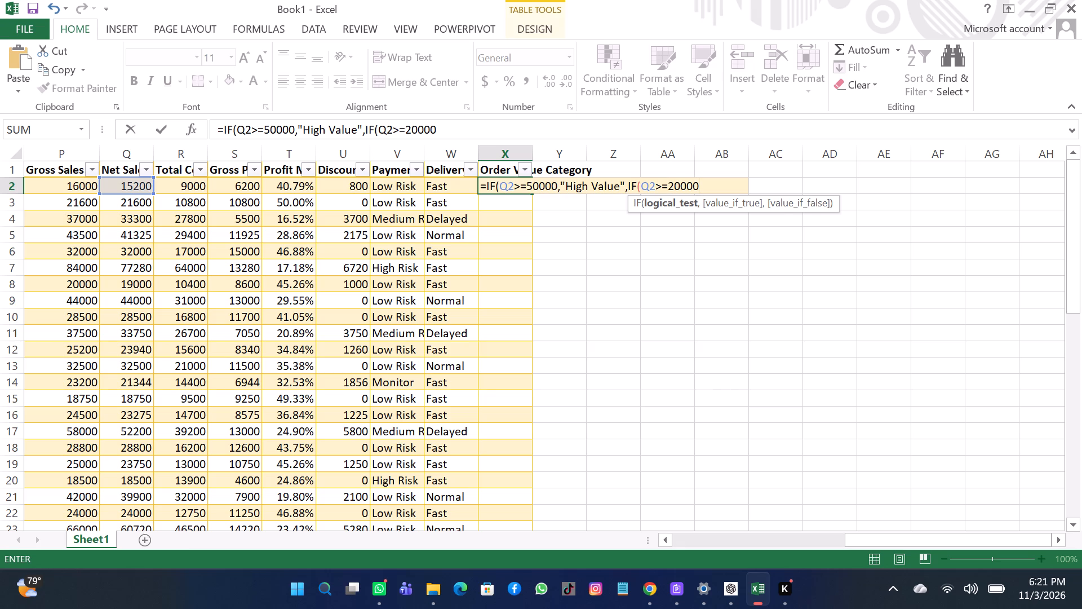
{"action": "key", "text": "comma"}
{"action": "key", "text": "shift+quotedbl"}
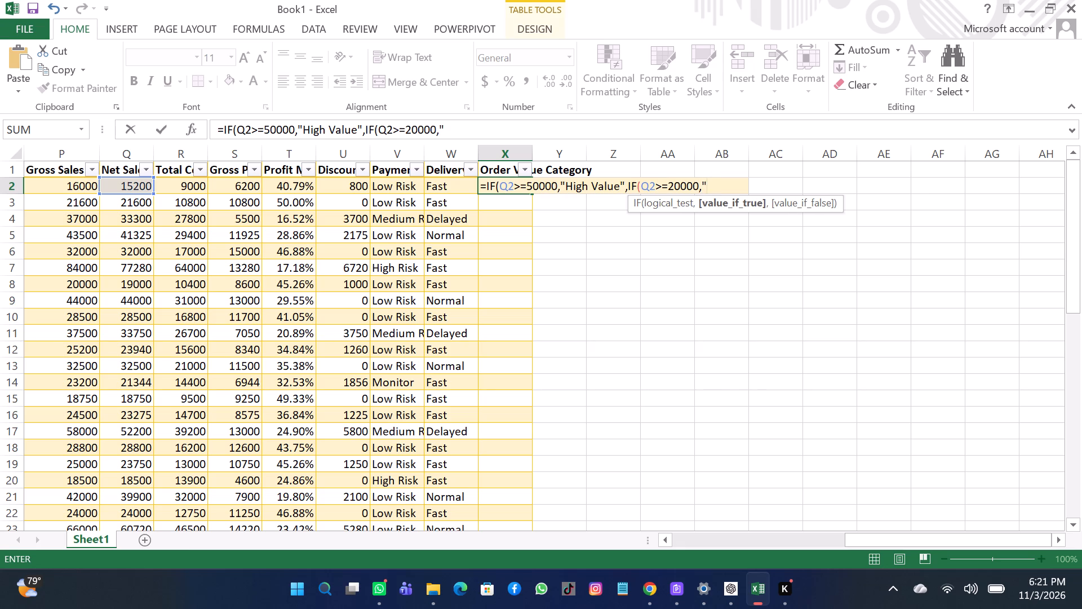
{"action": "key", "text": "m"}
{"action": "type", "text": "edium"}
{"action": "key", "text": "space"}
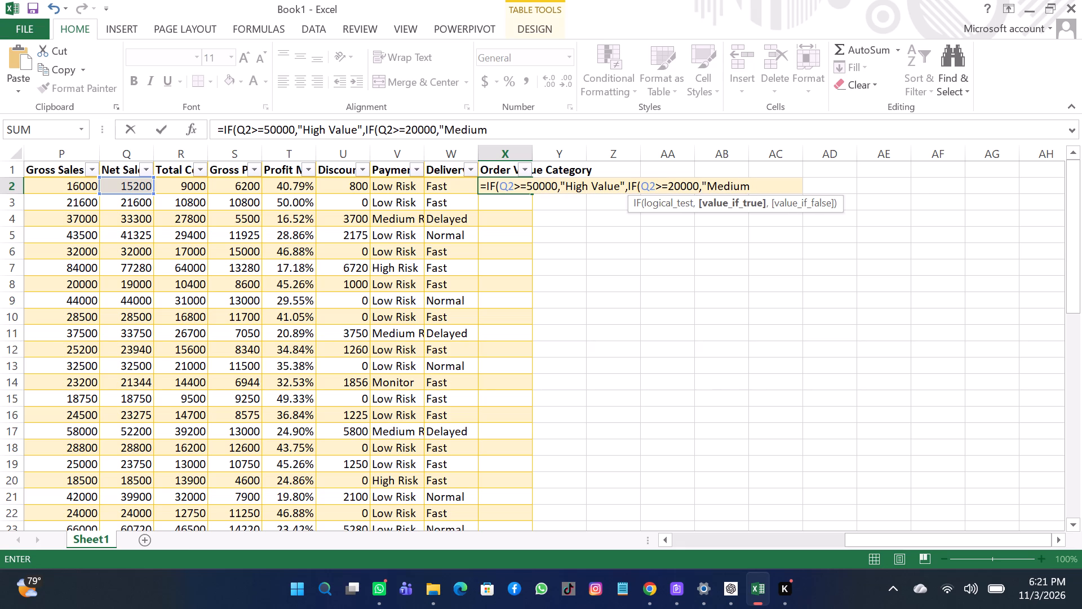
{"action": "type", "text": "V"}
{"action": "key", "text": "space"}
{"action": "key", "text": "BackSpace"}
{"action": "type", "text": "alue"}
{"action": "type", "text": "\","}
Complete the X2 formula with "Low Value" as the final false result, close both IFs and enter it.
{"action": "key", "text": "shift+quotedbl"}
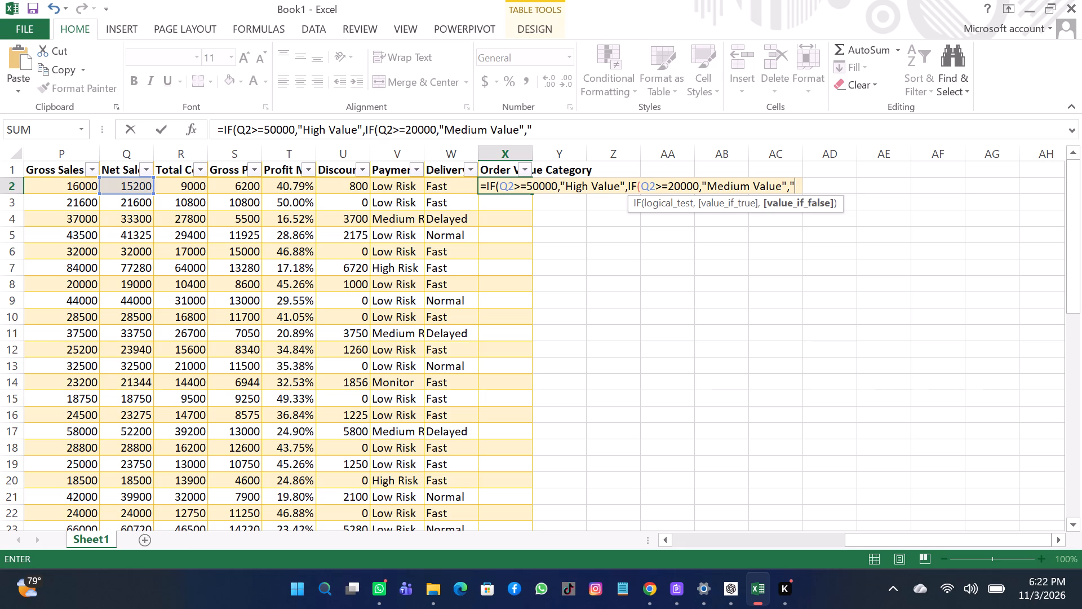
{"action": "key", "text": "l"}
{"action": "type", "text": "ow"}
{"action": "key", "text": "space"}
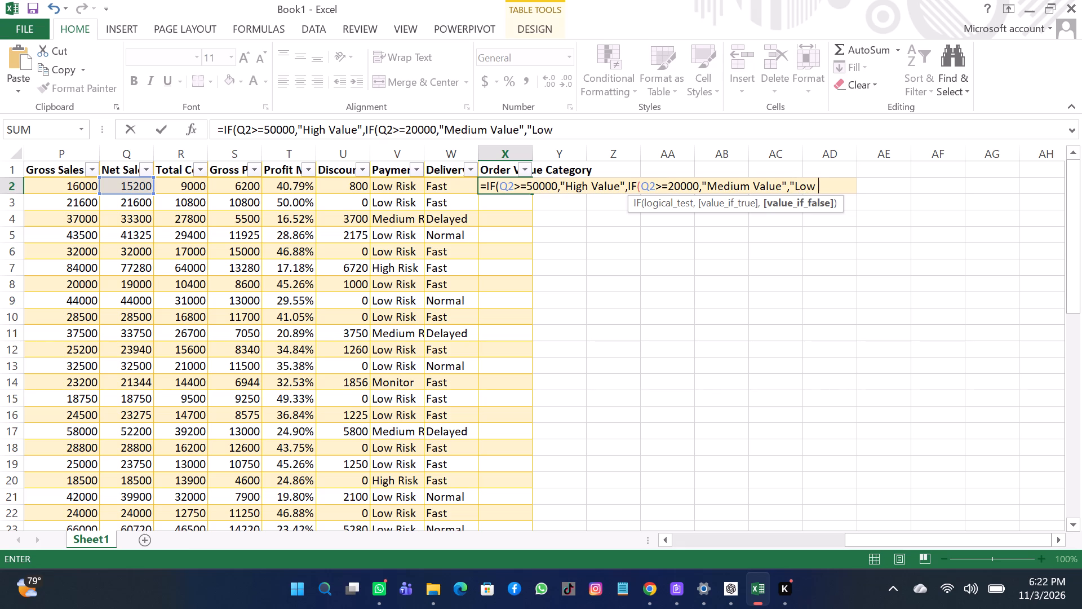
{"action": "key", "text": "v"}
{"action": "key", "text": "a"}
{"action": "type", "text": "lue"}
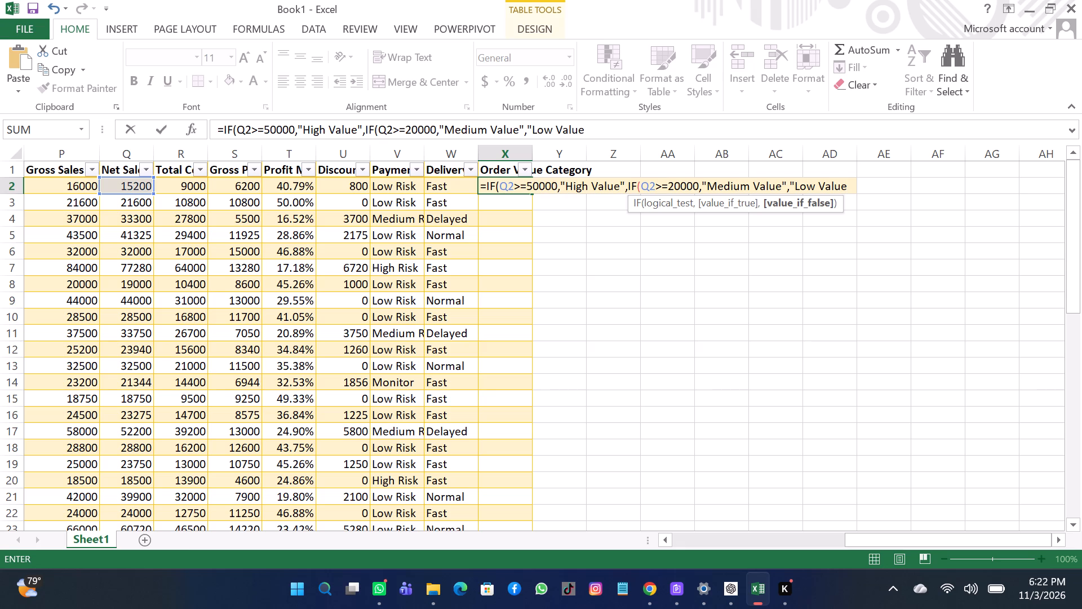
{"action": "type", "text": "\"))"}
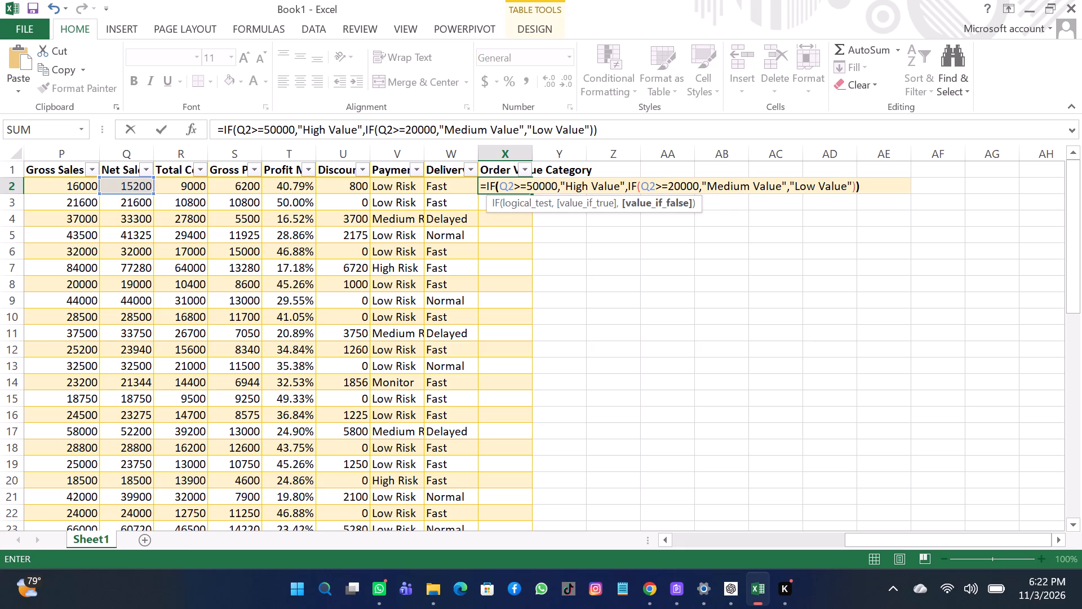
{"action": "key", "text": "Return"}
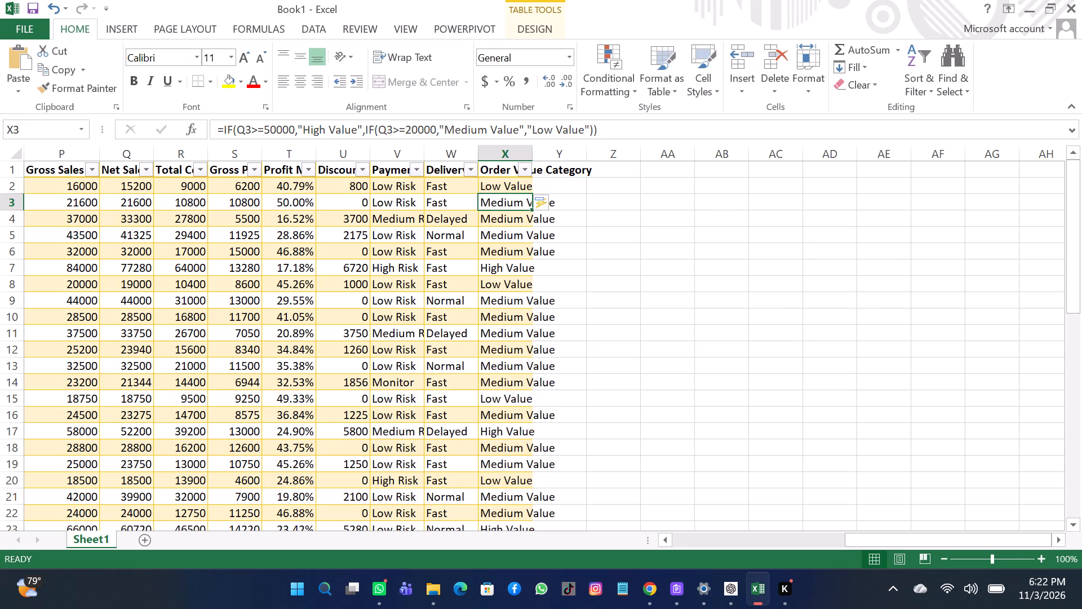
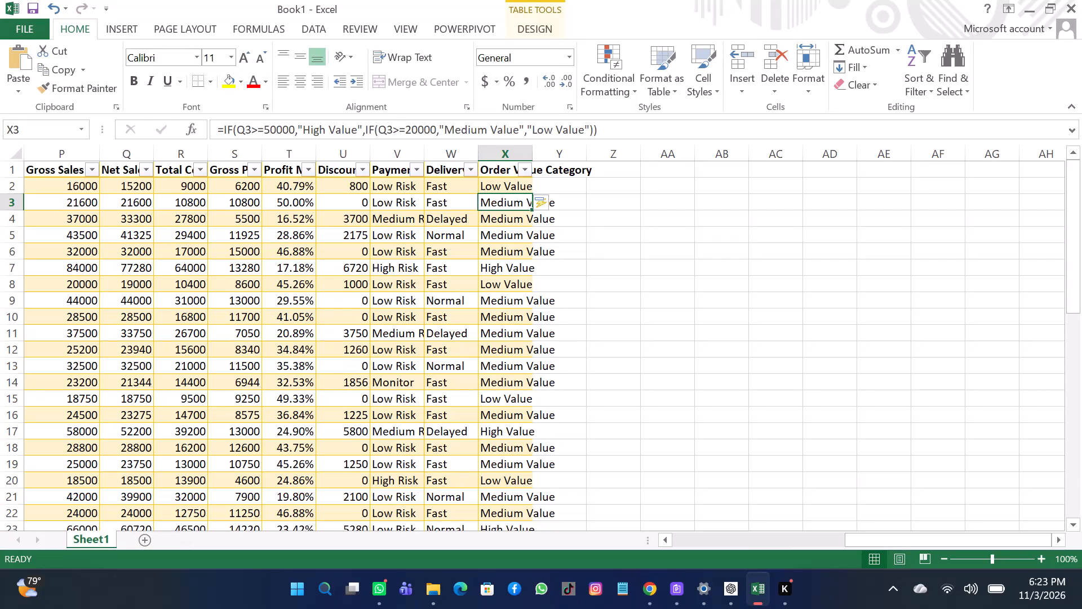
Add a new column header reading "Total Net Sales" in cell Y1, beside Order Value Category.
{"action": "left_click", "coordinate": [569, 174]}
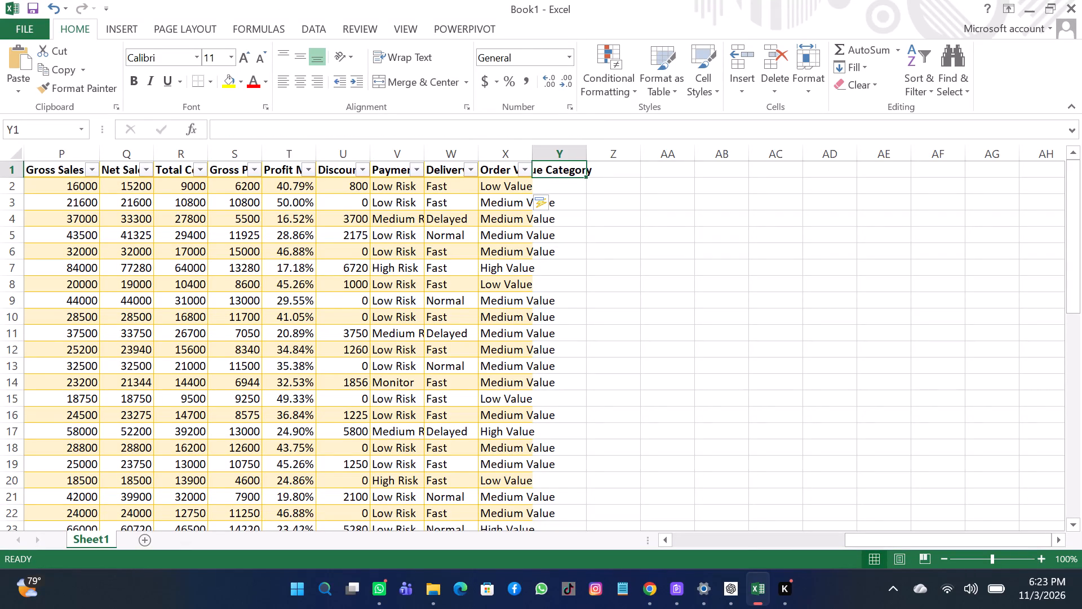
{"action": "key", "text": "t"}
{"action": "type", "text": "otal"}
{"action": "key", "text": "space"}
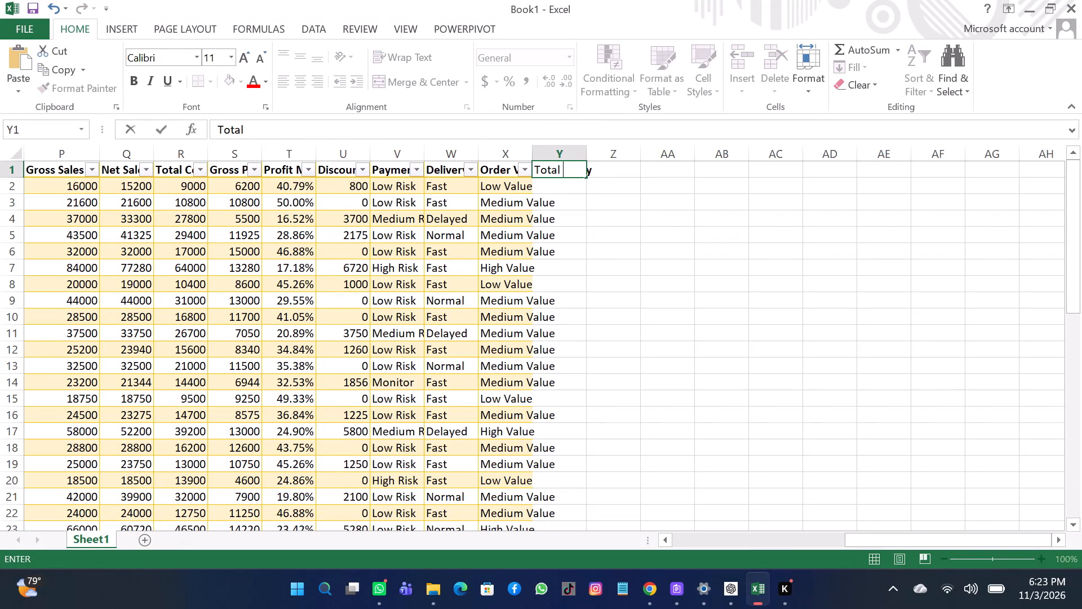
{"action": "key", "text": "n"}
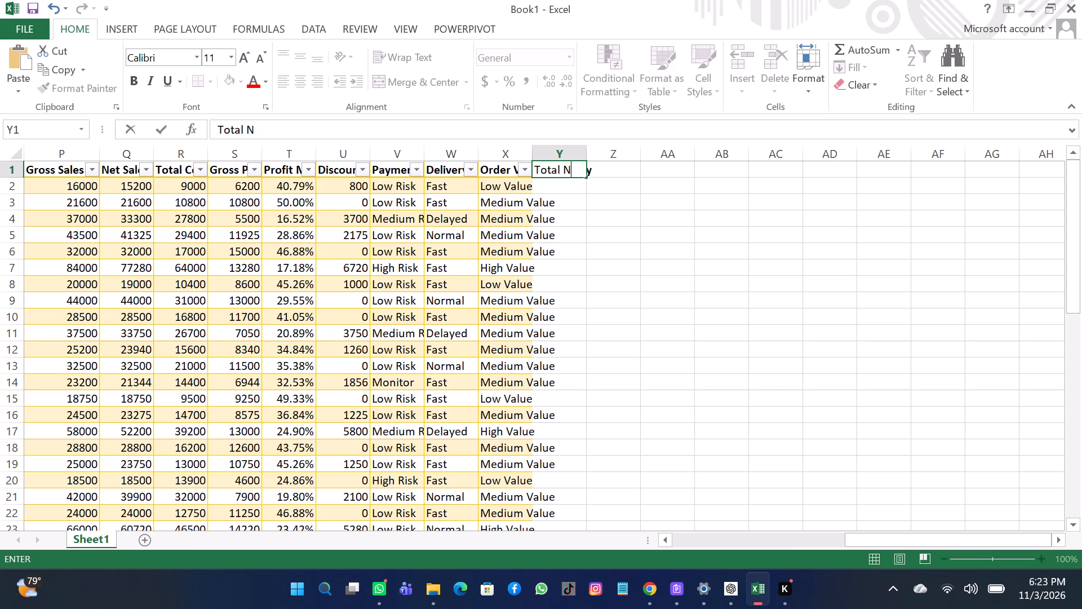
{"action": "type", "text": "et"}
{"action": "key", "text": "space"}
{"action": "key", "text": "s"}
{"action": "type", "text": "ales"}
{"action": "key", "text": "Return"}
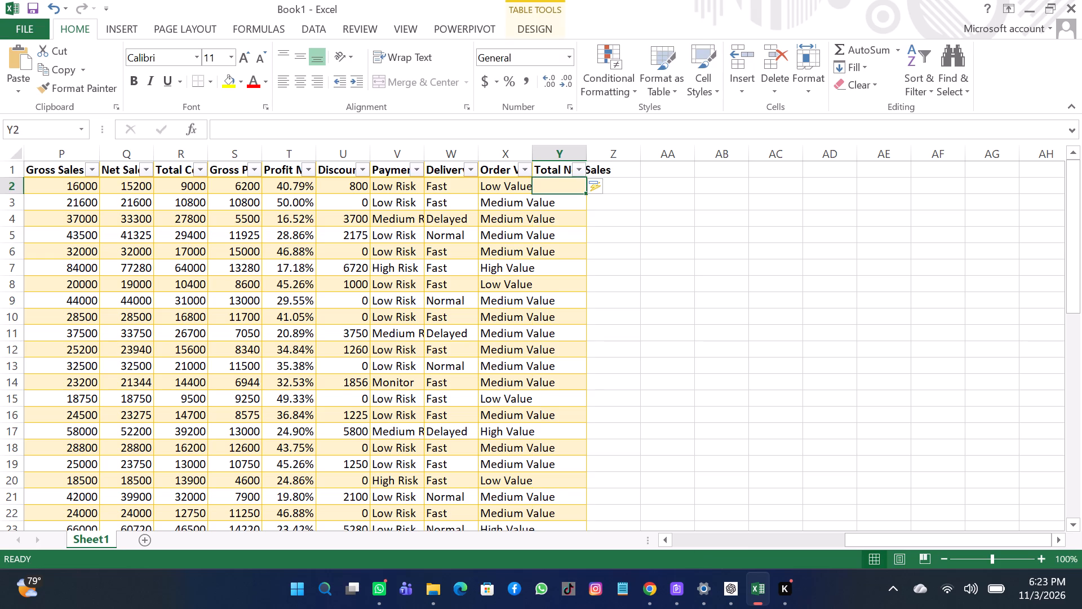
Begin a formula in cell Y2 under the Total Net Sales header.
{"action": "key", "text": "equal"}
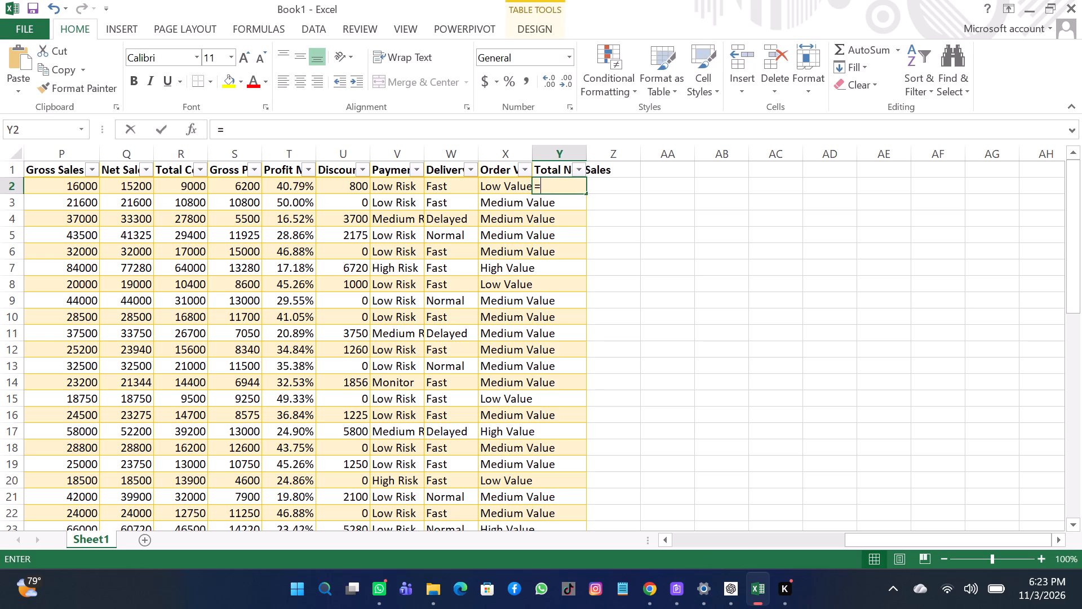
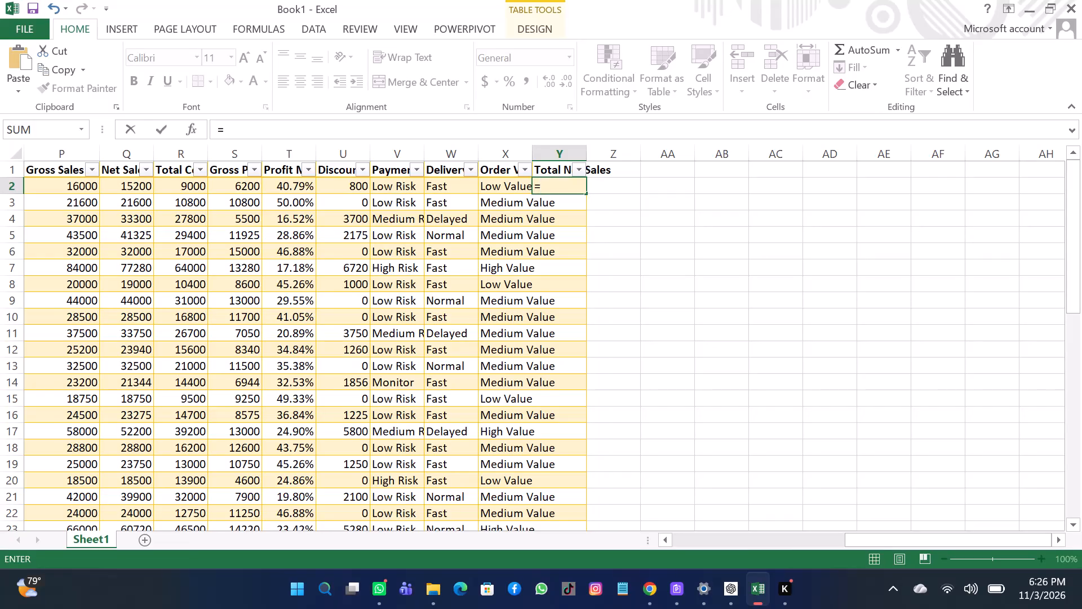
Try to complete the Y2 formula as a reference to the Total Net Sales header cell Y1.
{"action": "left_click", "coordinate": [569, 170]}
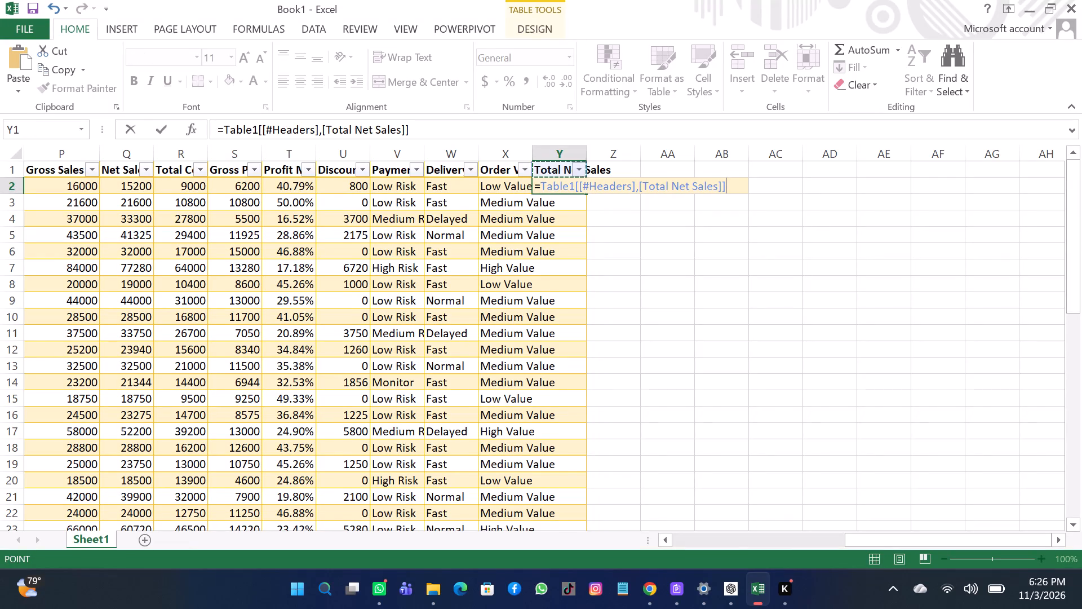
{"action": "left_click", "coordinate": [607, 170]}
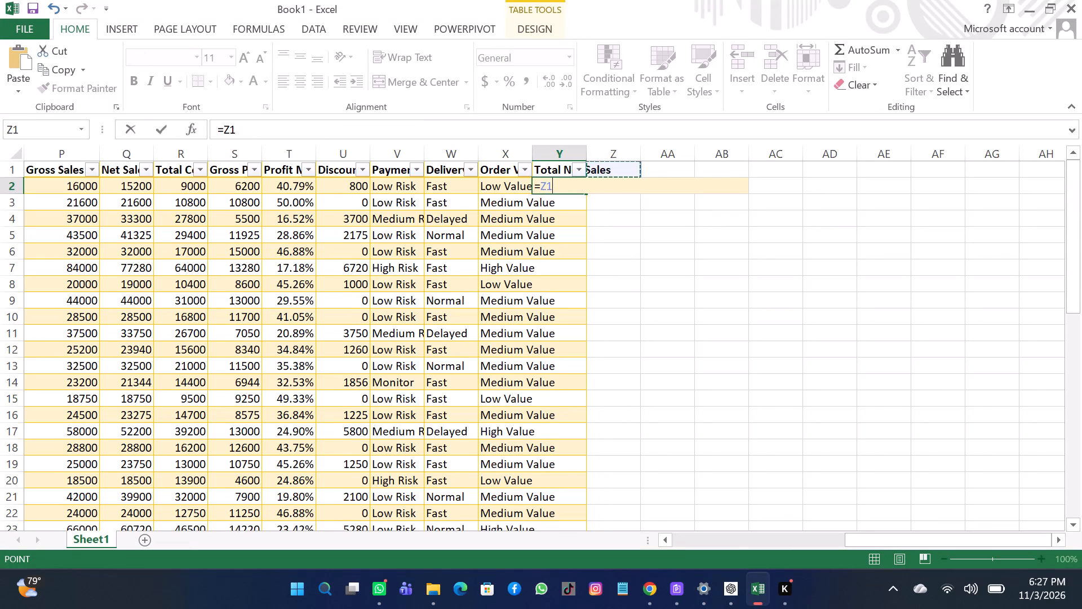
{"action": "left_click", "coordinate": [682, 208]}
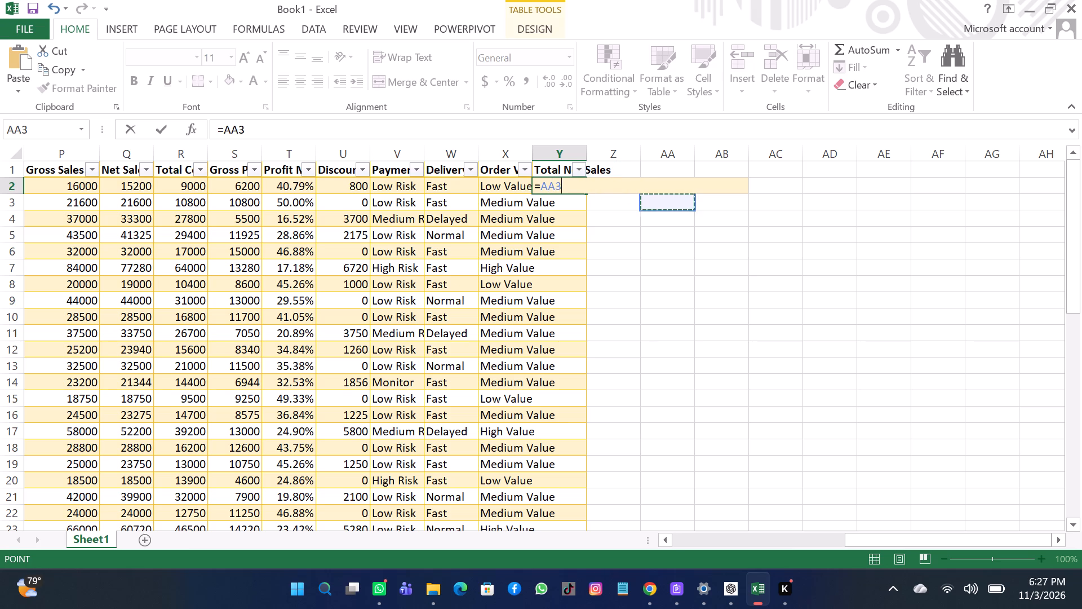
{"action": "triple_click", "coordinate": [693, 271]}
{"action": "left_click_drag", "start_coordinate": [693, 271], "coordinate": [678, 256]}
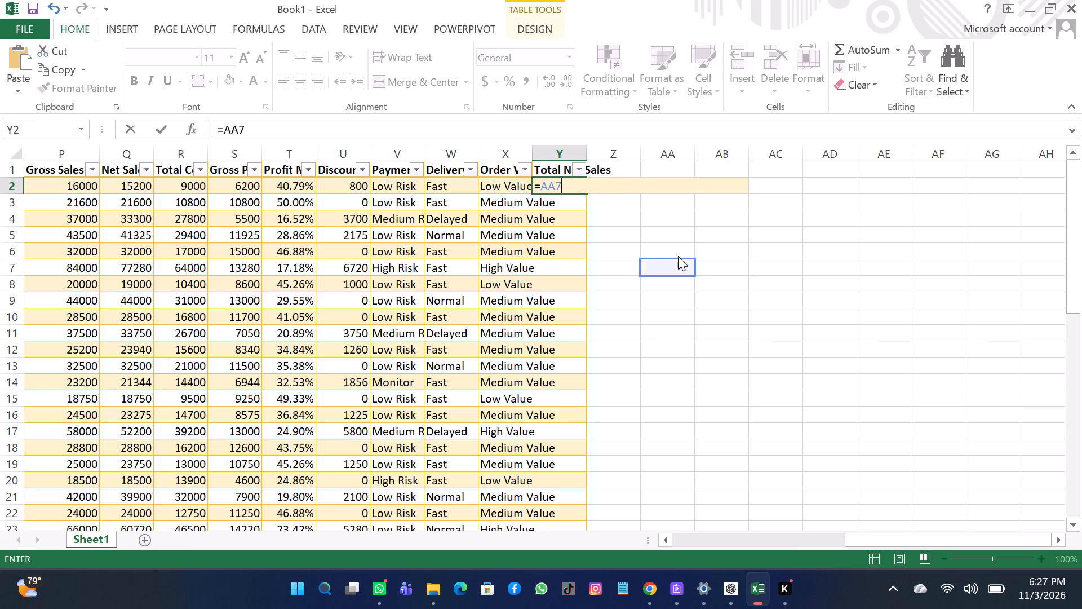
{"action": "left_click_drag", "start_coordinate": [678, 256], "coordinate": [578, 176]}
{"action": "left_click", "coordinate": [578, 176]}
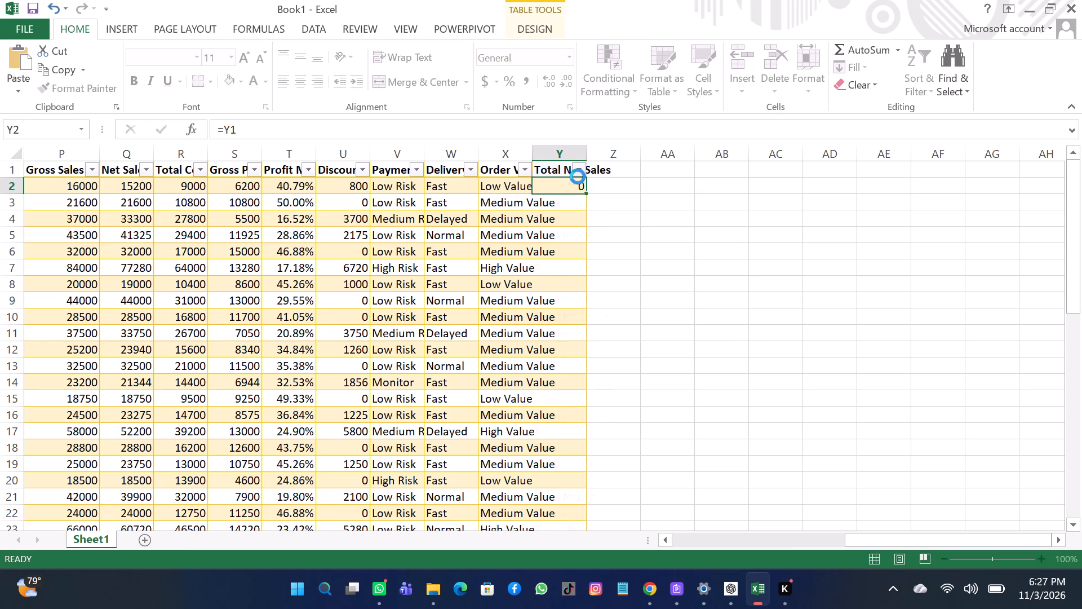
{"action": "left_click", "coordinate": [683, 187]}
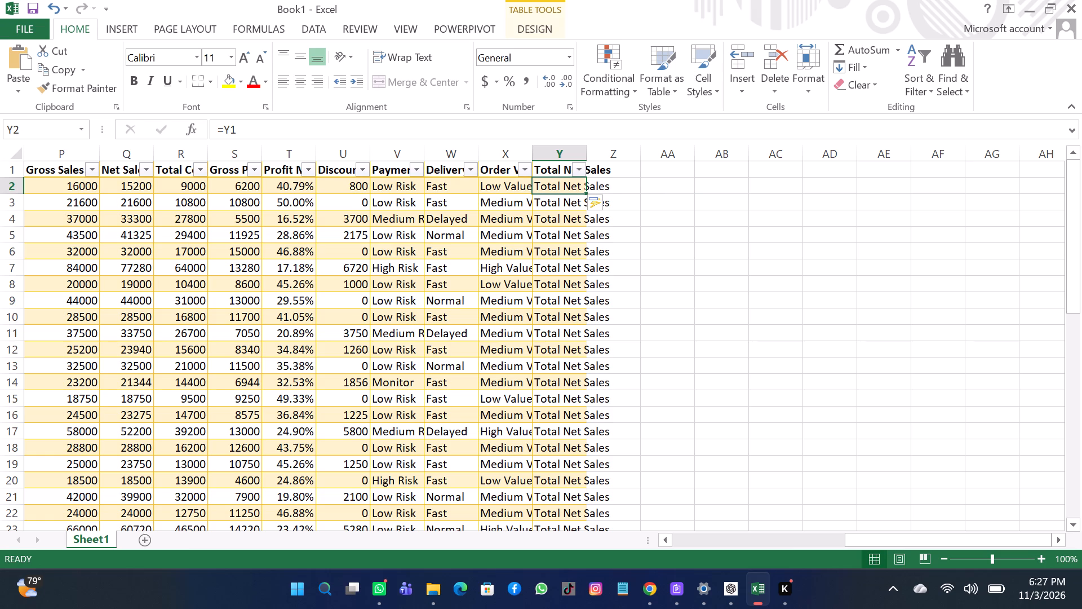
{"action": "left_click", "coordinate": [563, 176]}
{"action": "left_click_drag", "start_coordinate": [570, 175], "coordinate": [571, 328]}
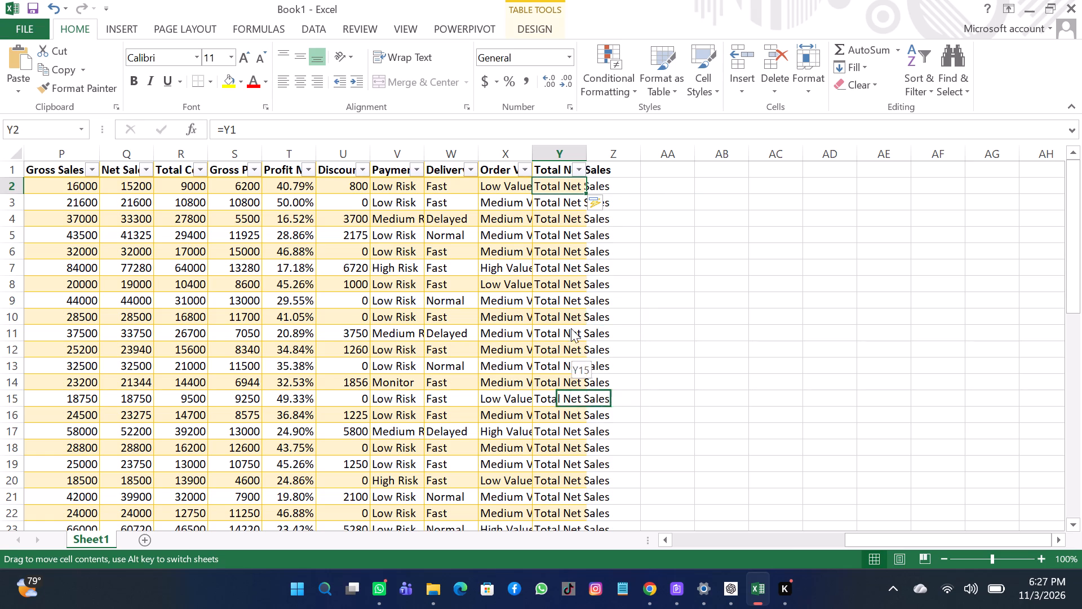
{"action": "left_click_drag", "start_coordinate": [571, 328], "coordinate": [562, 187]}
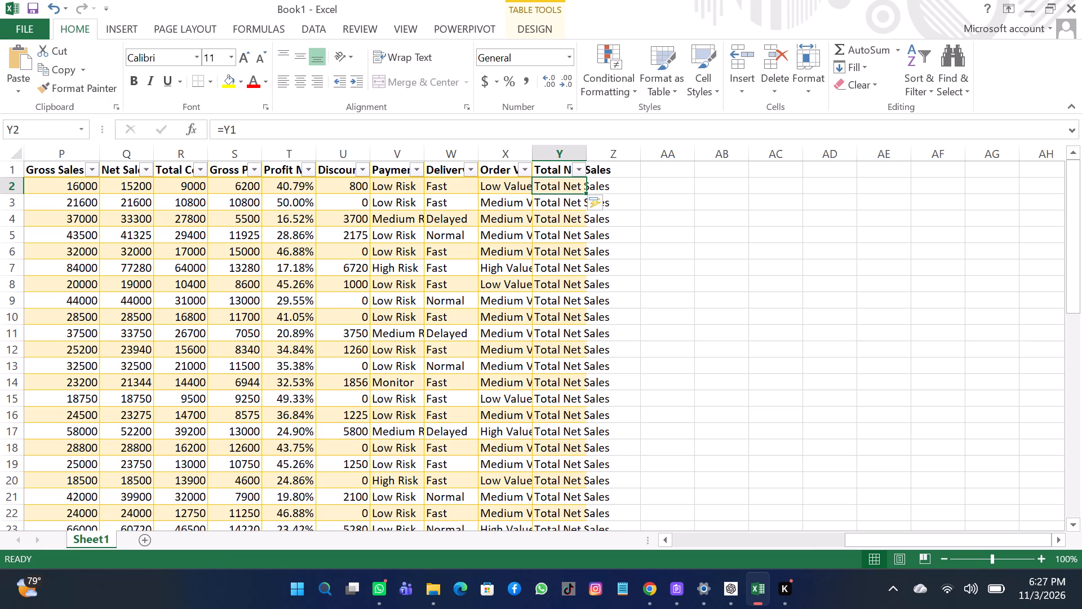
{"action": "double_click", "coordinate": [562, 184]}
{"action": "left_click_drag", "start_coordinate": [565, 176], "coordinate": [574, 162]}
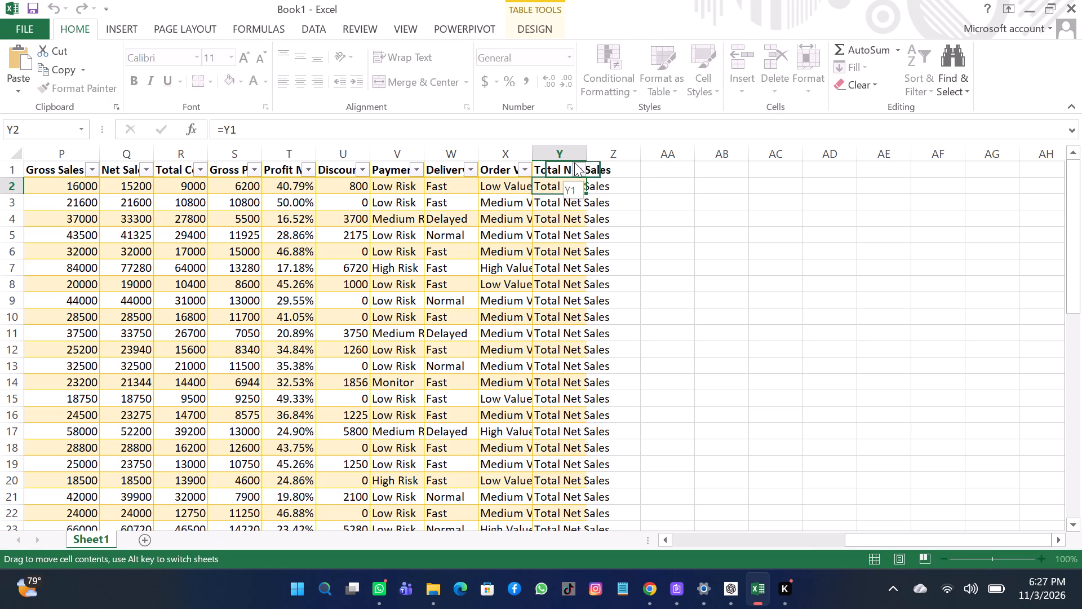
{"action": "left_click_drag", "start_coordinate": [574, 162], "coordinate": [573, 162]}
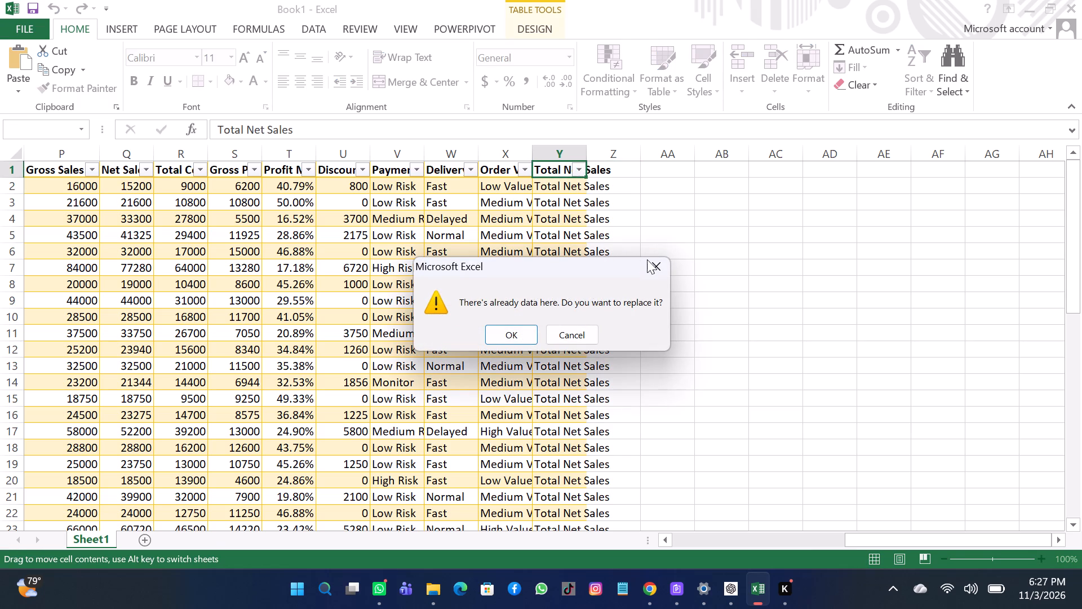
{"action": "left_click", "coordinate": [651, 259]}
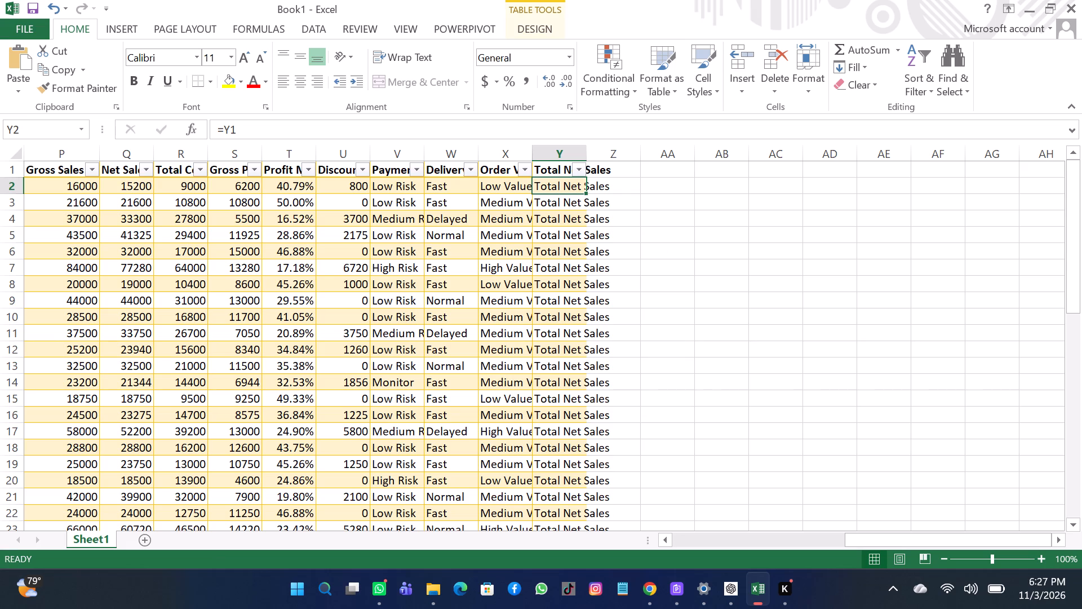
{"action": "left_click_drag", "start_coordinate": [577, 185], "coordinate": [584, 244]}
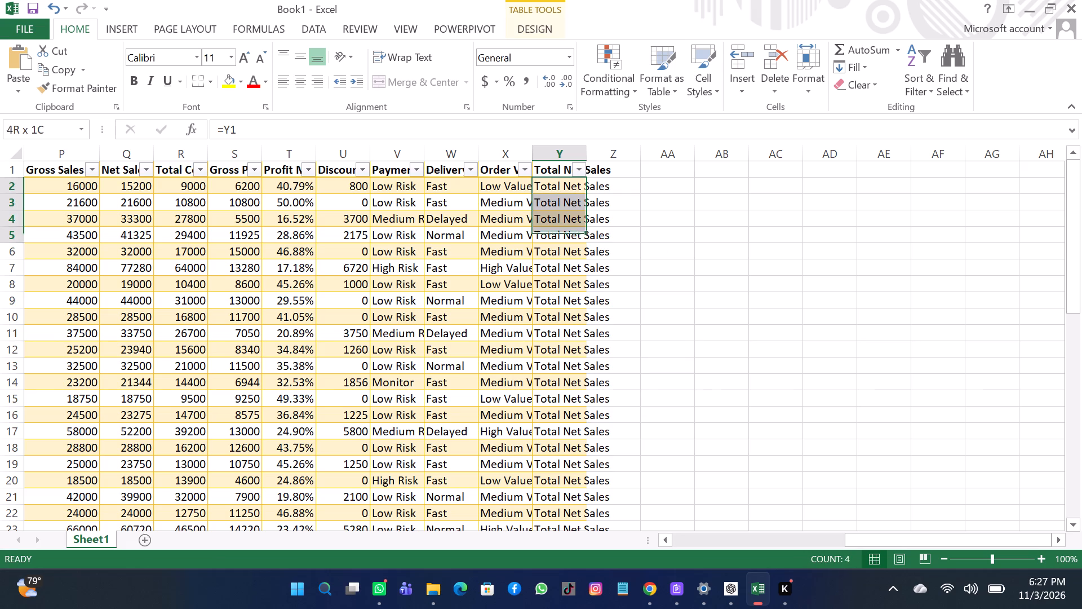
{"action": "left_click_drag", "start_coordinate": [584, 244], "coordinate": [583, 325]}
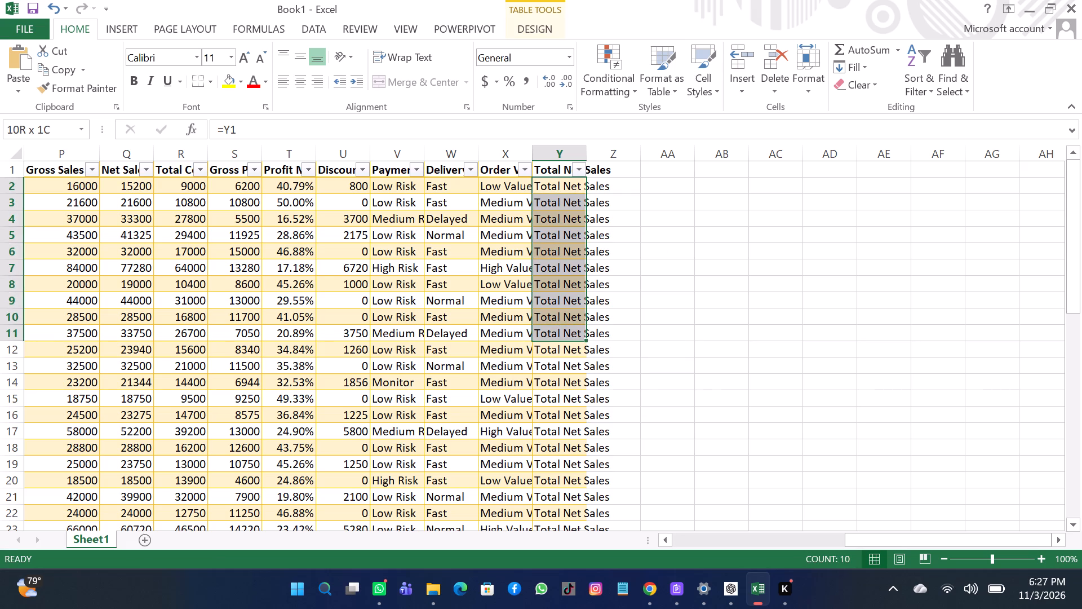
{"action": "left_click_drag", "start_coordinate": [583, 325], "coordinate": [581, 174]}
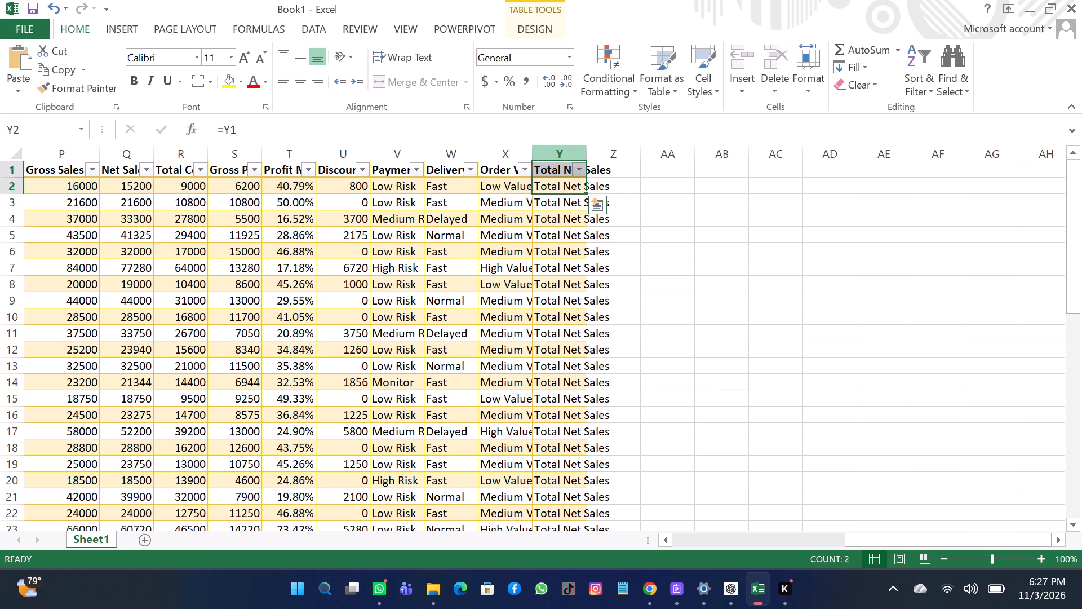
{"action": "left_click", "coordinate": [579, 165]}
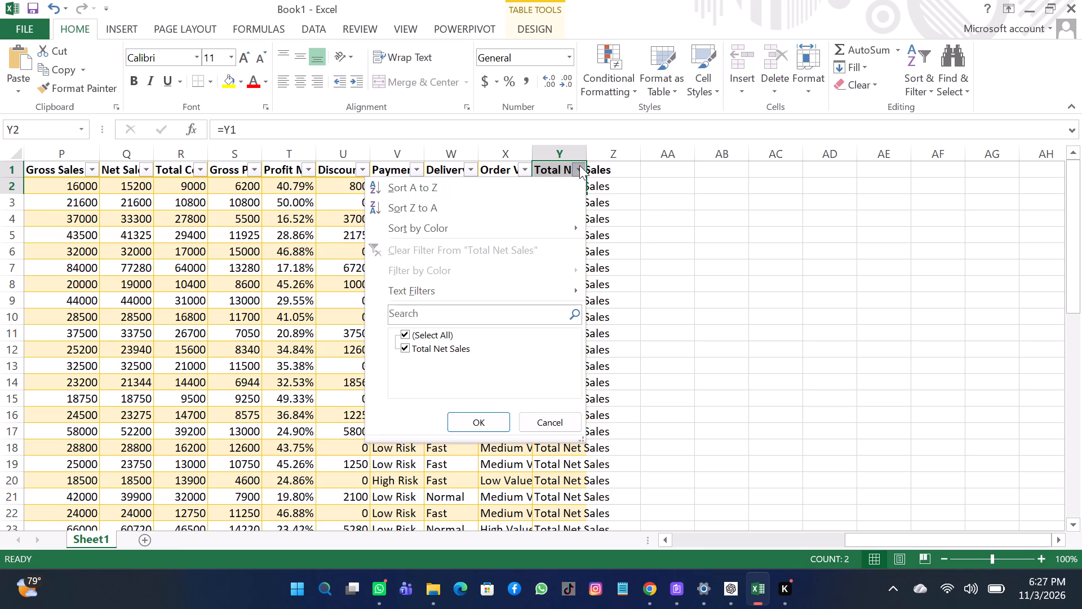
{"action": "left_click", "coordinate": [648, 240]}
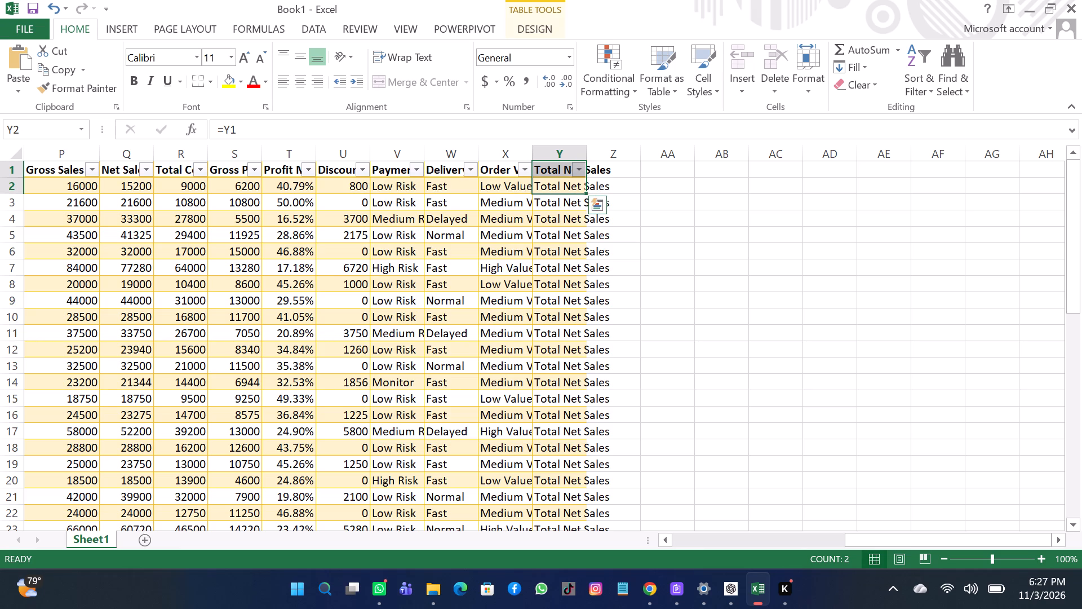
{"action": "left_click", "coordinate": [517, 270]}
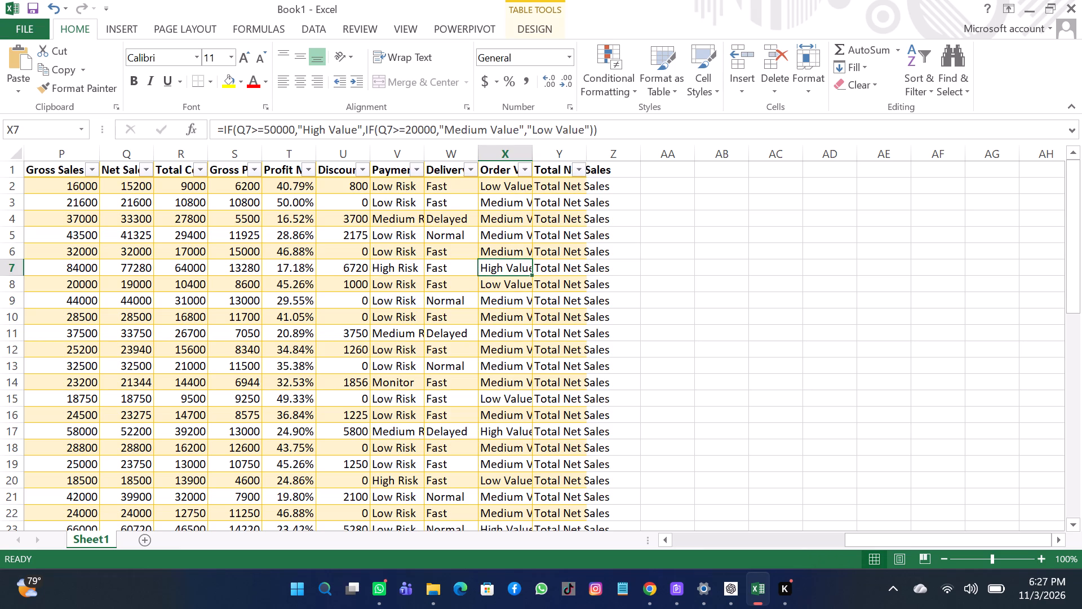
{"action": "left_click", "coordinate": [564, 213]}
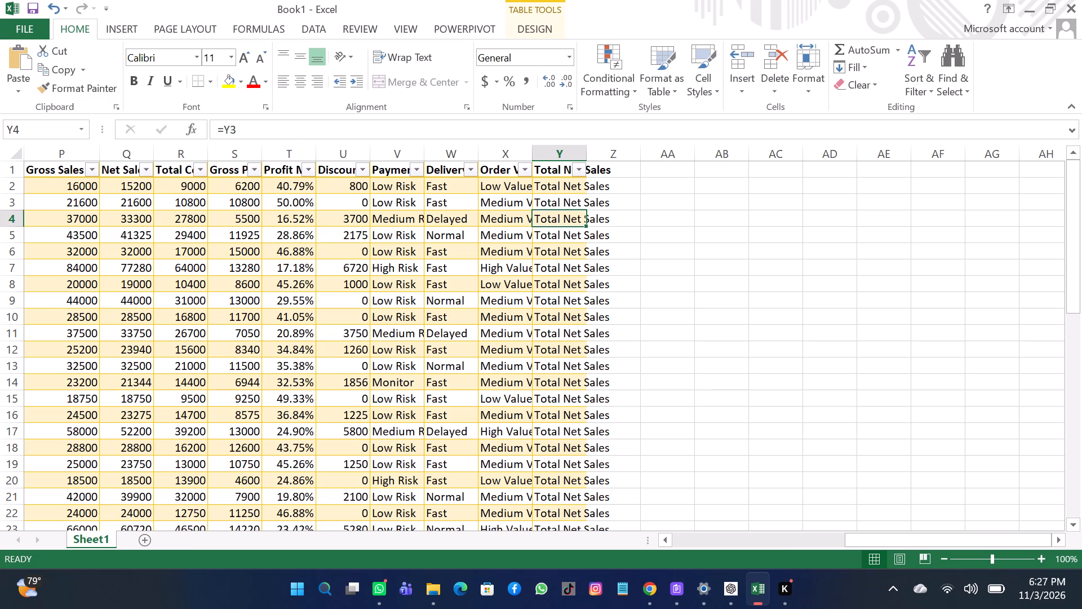
Clear the contents of cells Y2 to Y51 under the Total Net Sales header.
{"action": "left_click", "coordinate": [555, 188]}
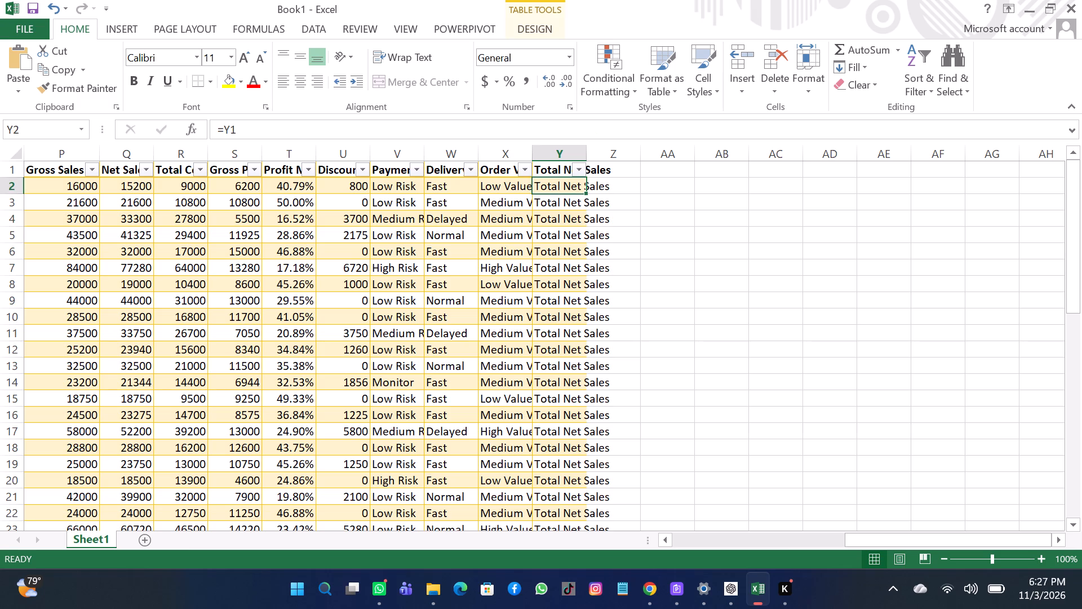
{"action": "left_click_drag", "start_coordinate": [555, 188], "coordinate": [561, 364]}
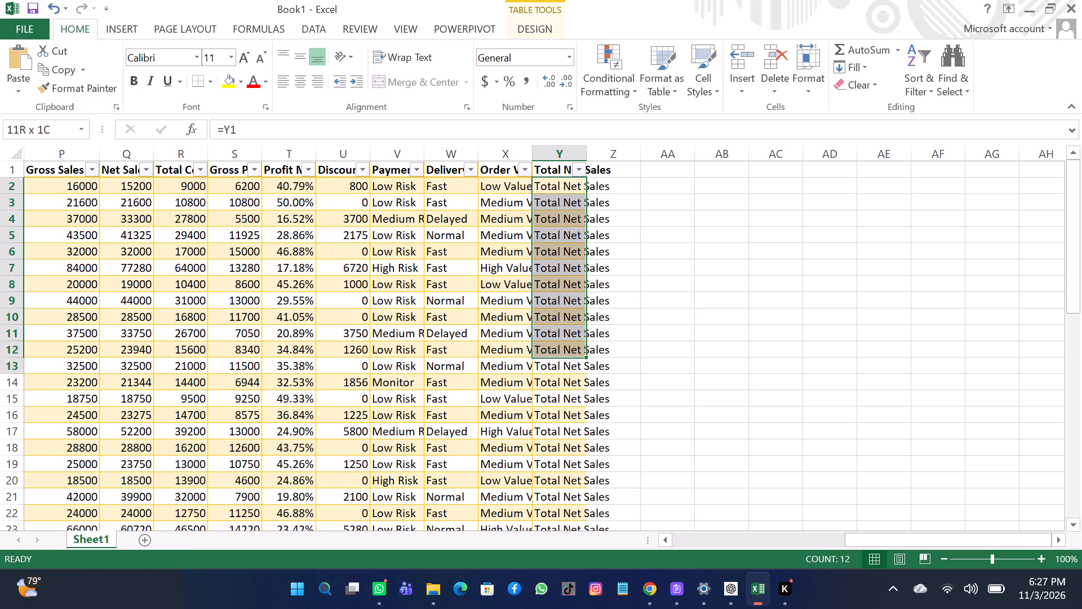
{"action": "left_click_drag", "start_coordinate": [561, 364], "coordinate": [561, 608]}
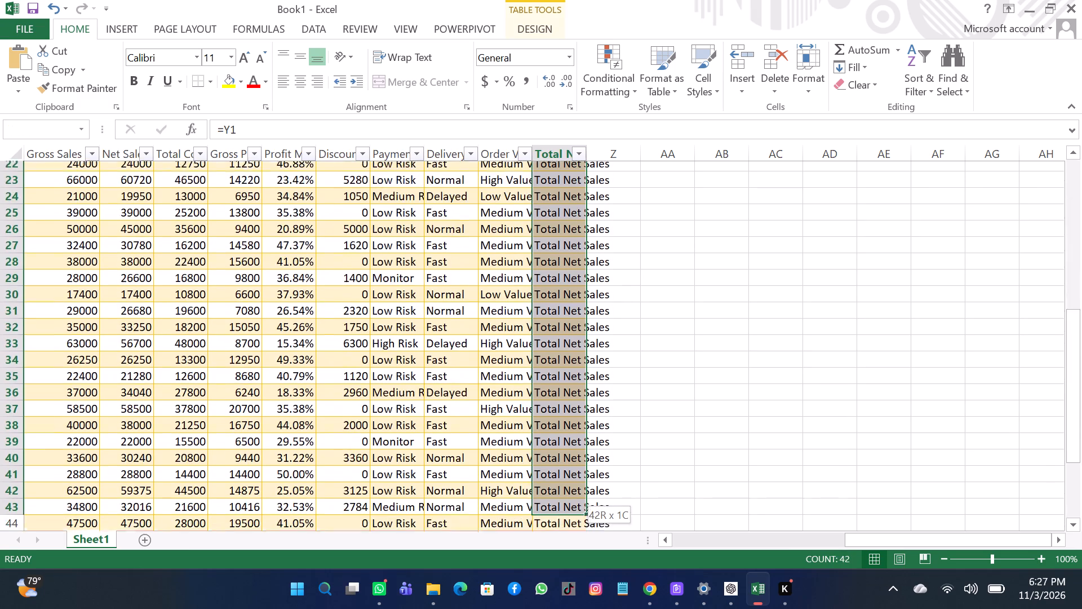
{"action": "left_click_drag", "start_coordinate": [561, 608], "coordinate": [588, 411]}
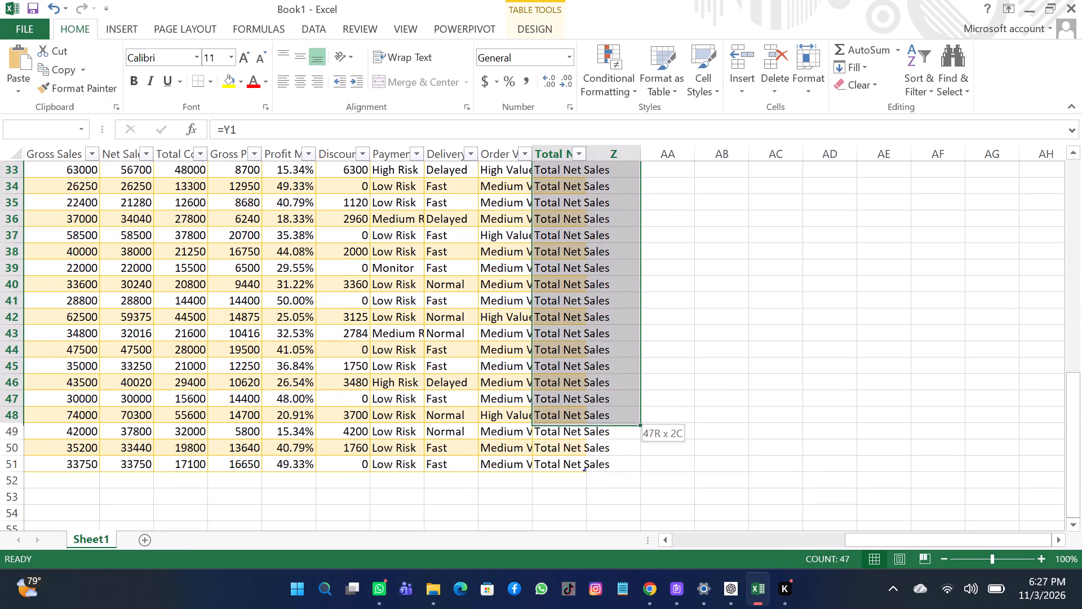
{"action": "left_click_drag", "start_coordinate": [588, 411], "coordinate": [579, 460]}
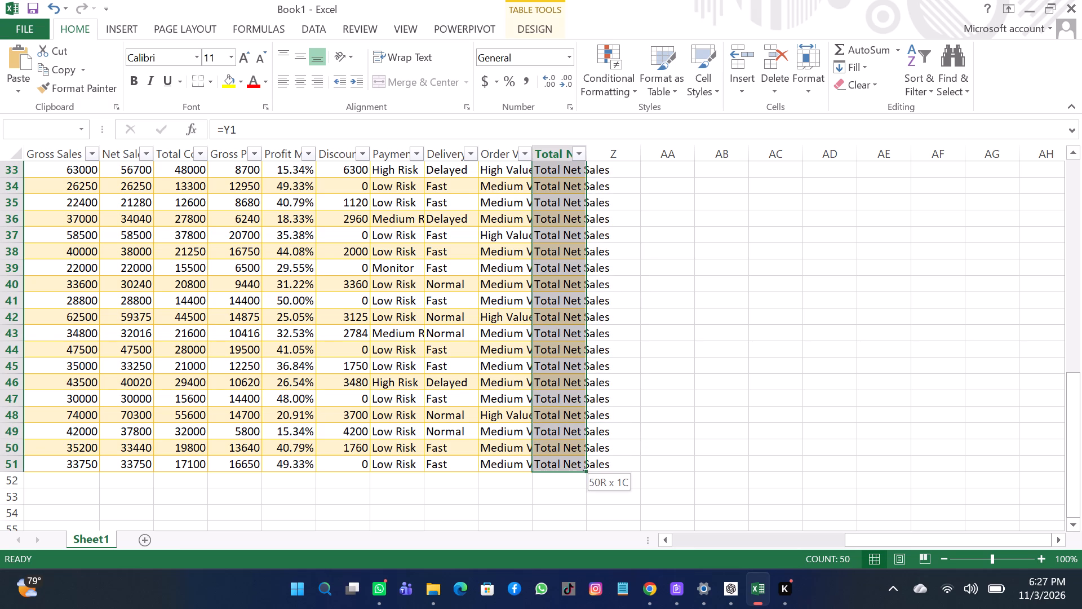
{"action": "left_click_drag", "start_coordinate": [579, 460], "coordinate": [579, 460]}
{"action": "key", "text": "Delete"}
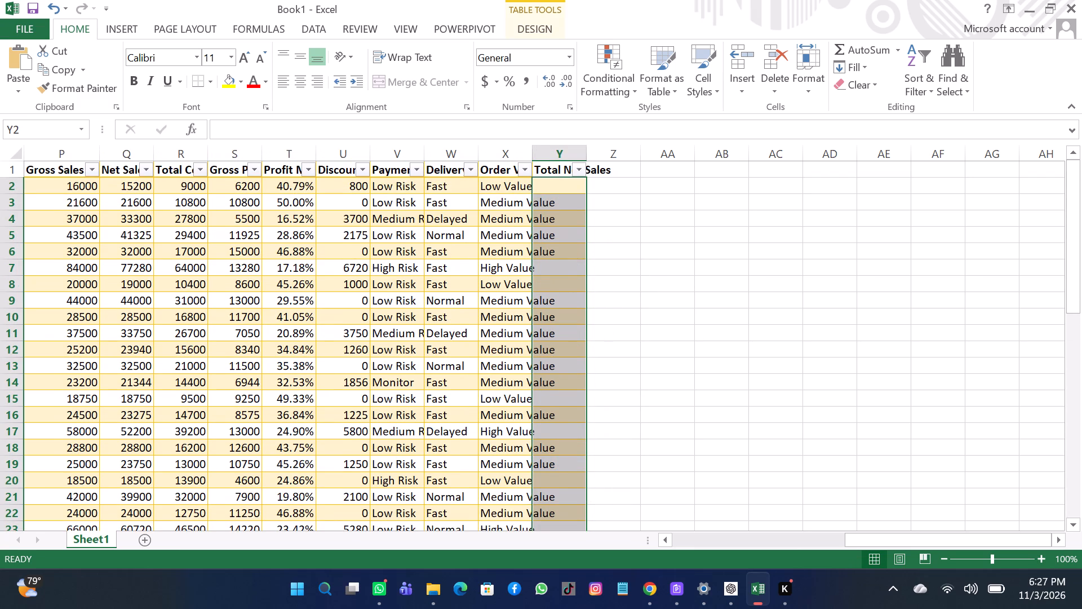
Delete the Total Net Sales header text from cell Y1.
{"action": "left_click", "coordinate": [566, 171]}
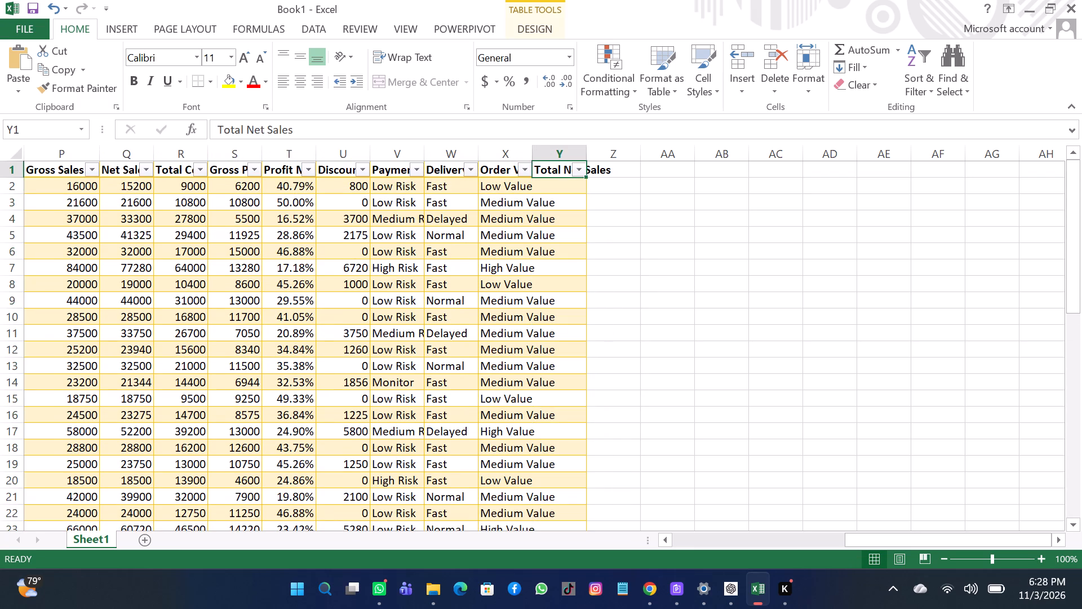
{"action": "key", "text": "Delete"}
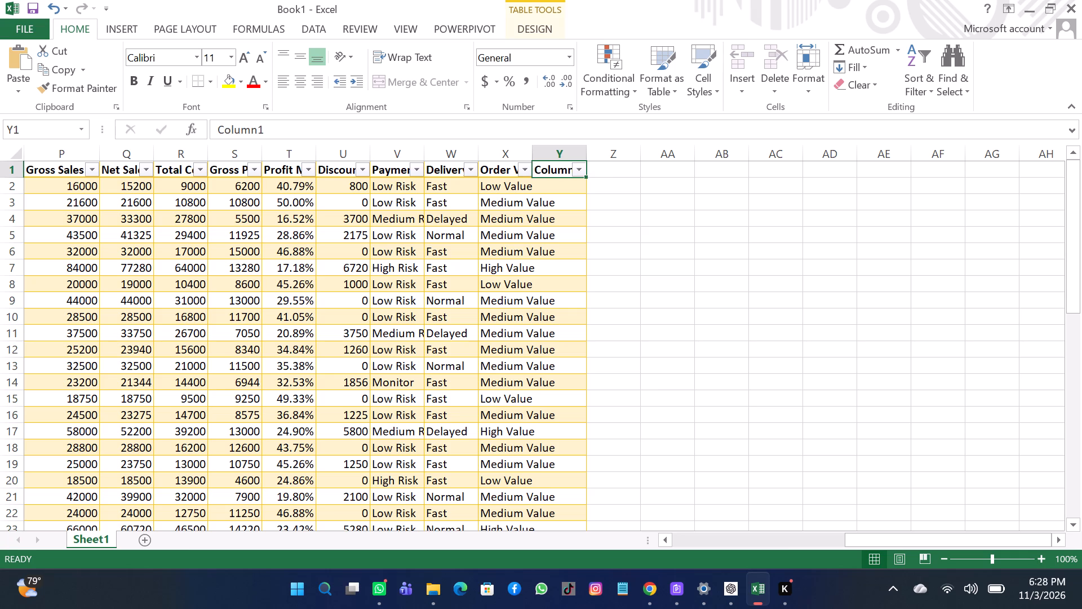